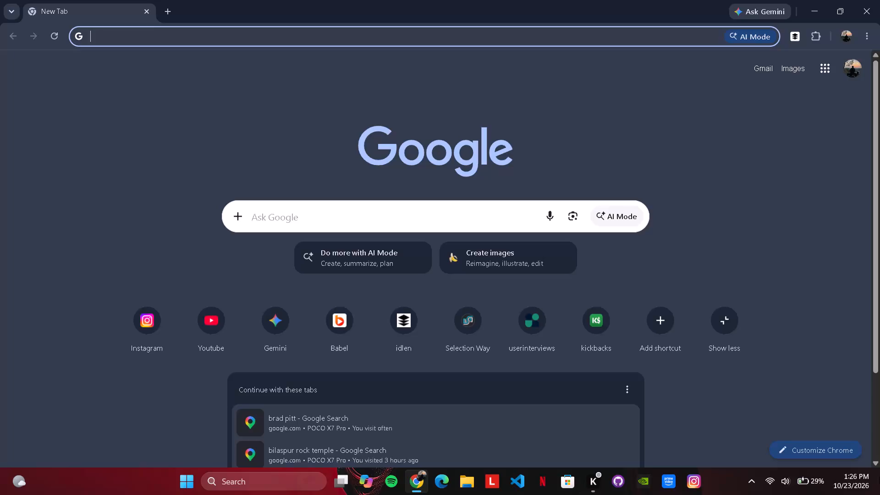
# Search Google for powerpoint and open the Microsoft PowerPoint for the Web result.
pyautogui.click(350, 39)
pyautogui.click(234, 125)
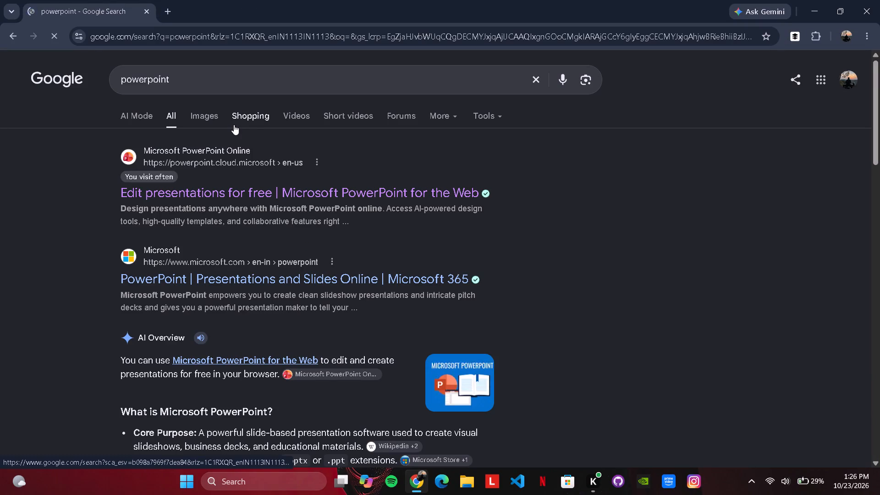
pyautogui.click(436, 190)
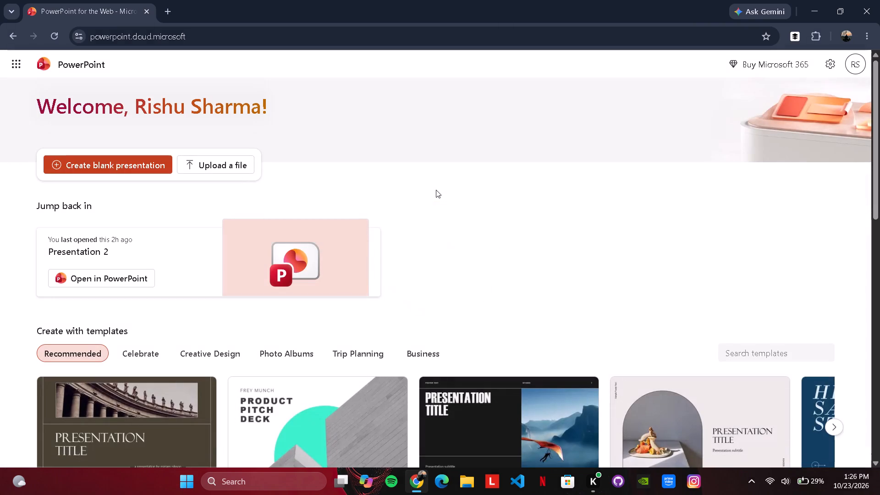
# Open the recent Presentation 2 about Binary Search Tree and set it to Editing mode.
pyautogui.click(165, 255)
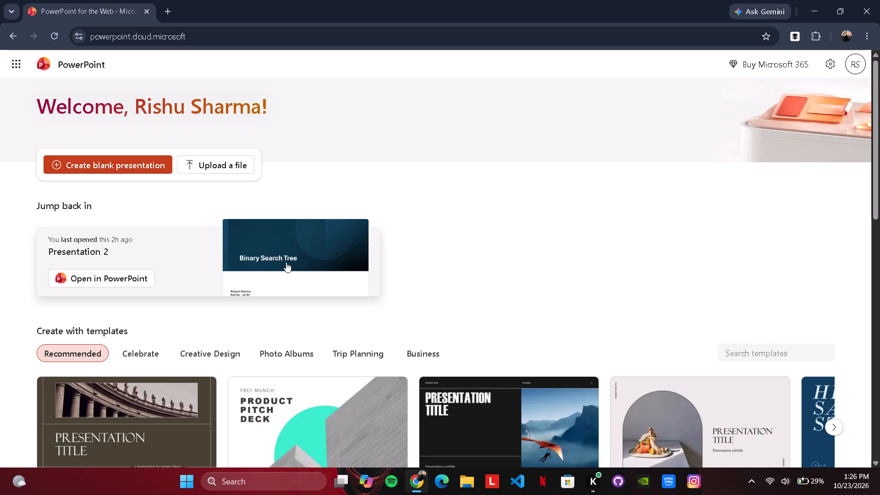
pyautogui.click(286, 262)
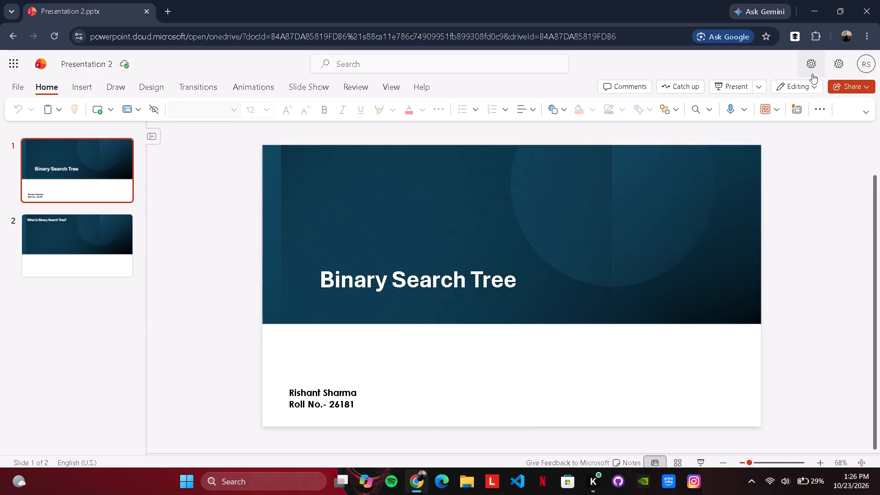
pyautogui.click(799, 81)
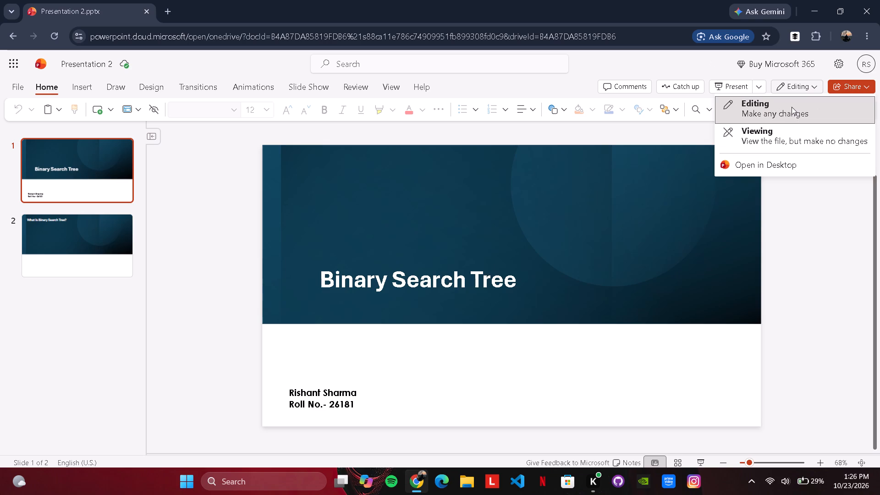
pyautogui.click(792, 106)
# Draw a text box about 10.07" wide and 3.13" high below the title on slide 2.
pyautogui.click(73, 238)
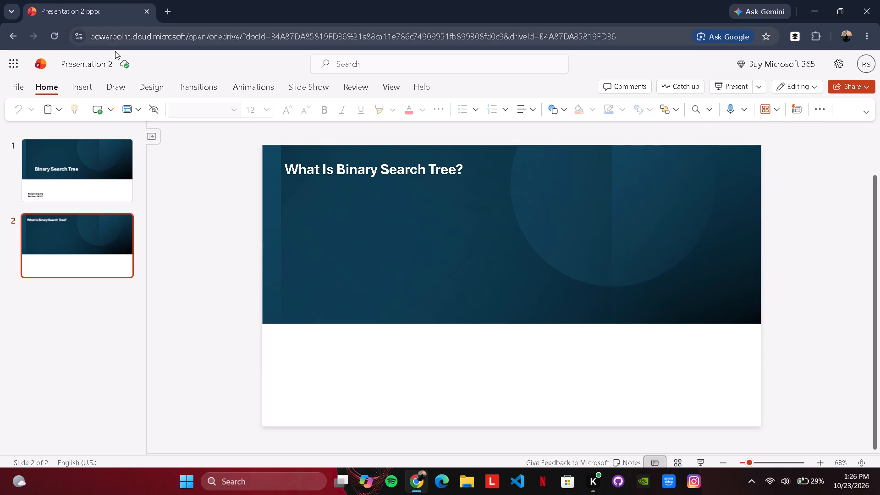
pyautogui.click(85, 88)
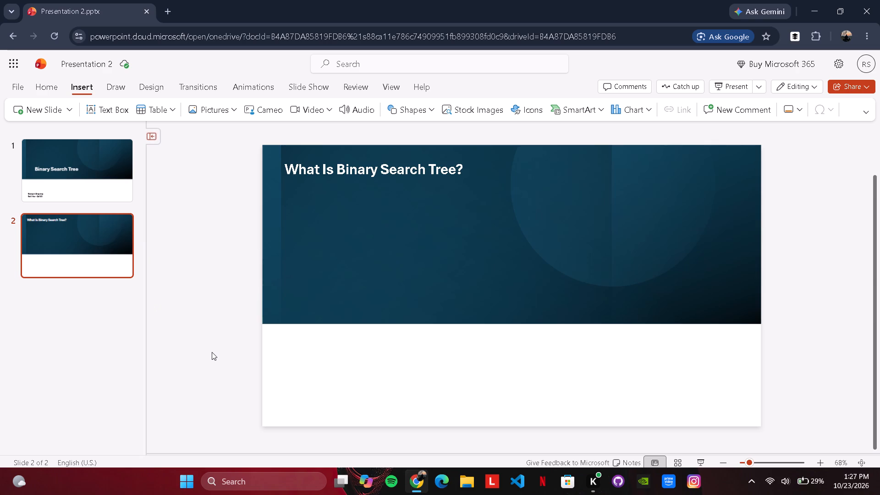
pyautogui.click(88, 107)
pyautogui.moveTo(288, 198); pyautogui.dragTo(651, 257)
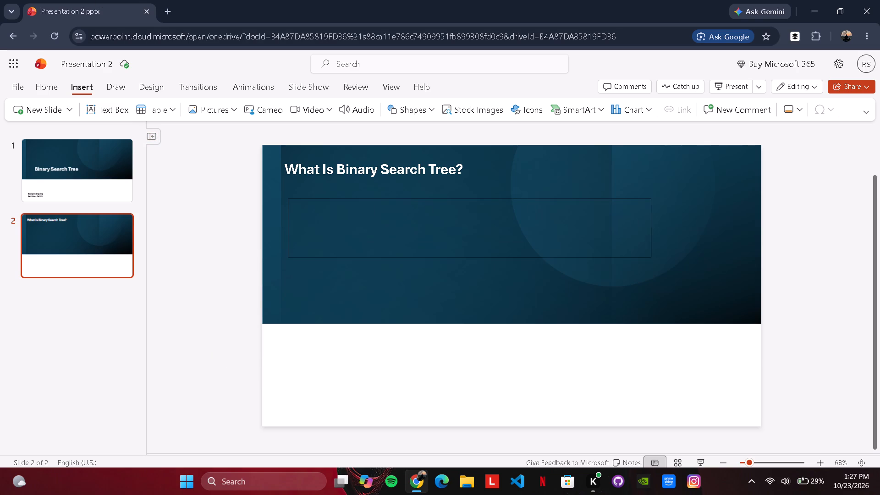
pyautogui.moveTo(651, 257); pyautogui.dragTo(667, 317)
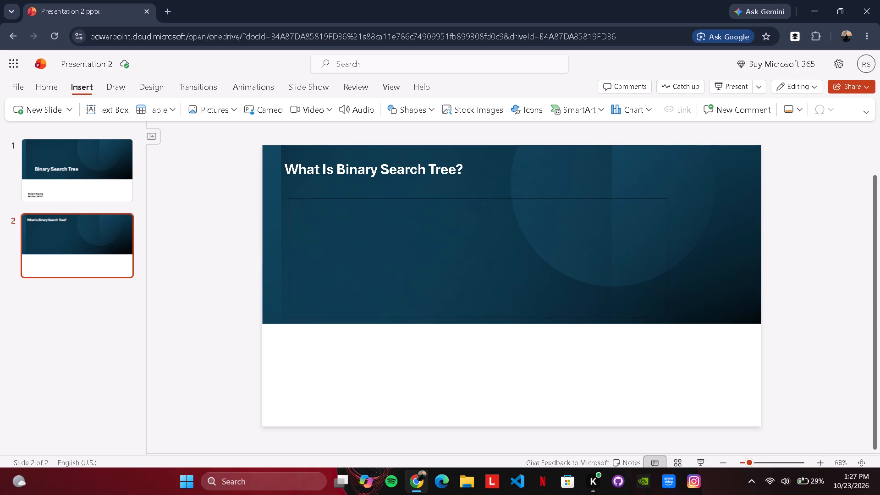
pyautogui.moveTo(667, 317); pyautogui.dragTo(665, 315)
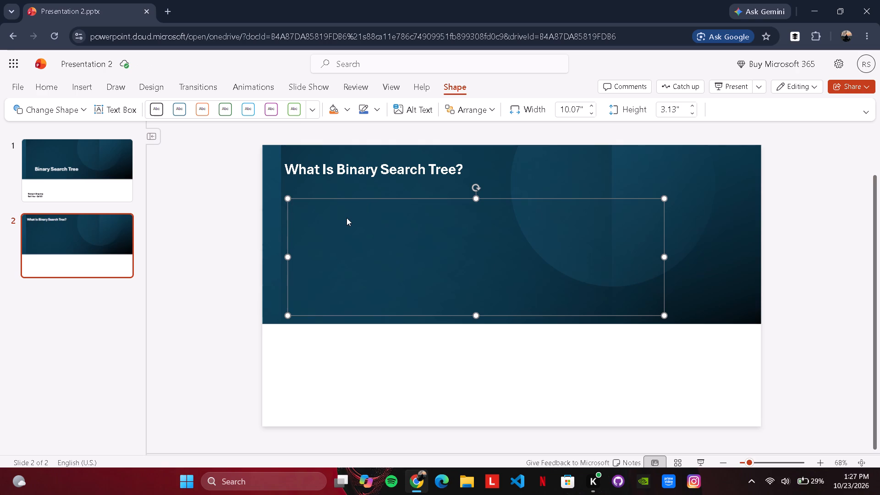
# Enter "A Binary Search Tree is an binary tree organized" in the new text box.
pyautogui.hotkey('shift', 'a')
pyautogui.press('space')
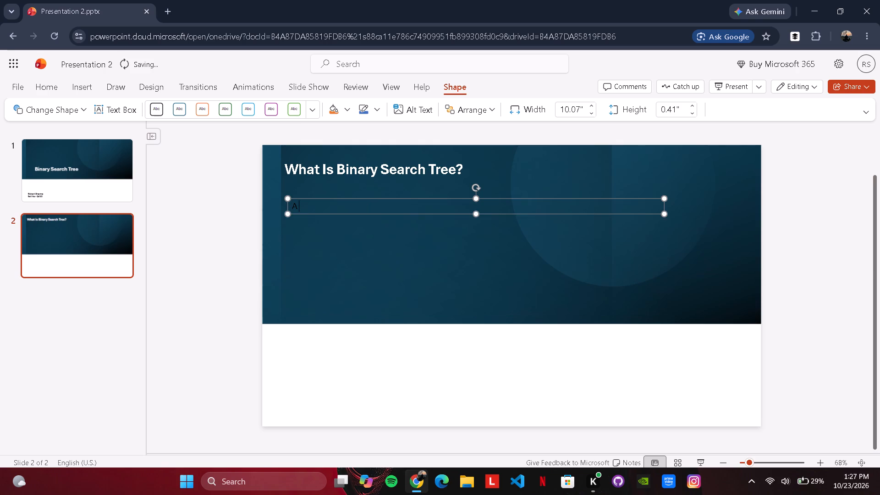
pyautogui.write('RY')
pyautogui.press('BackSpace')
pyautogui.press('BackSpace')
pyautogui.press('BackSpace')
pyautogui.press('BackSpace')
pyautogui.press('BackSpace')
pyautogui.write('Binary')
pyautogui.press('space')
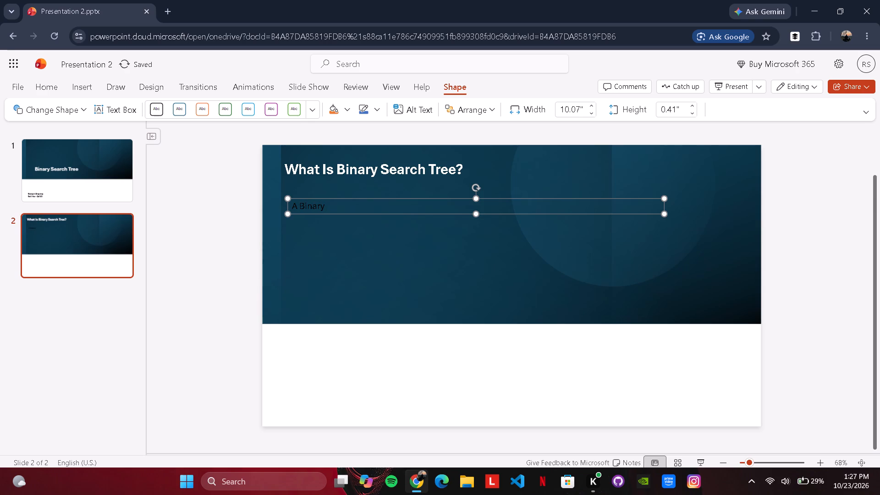
pyautogui.write('Search Tree')
pyautogui.press('space')
pyautogui.write('is an')
pyautogui.press('space')
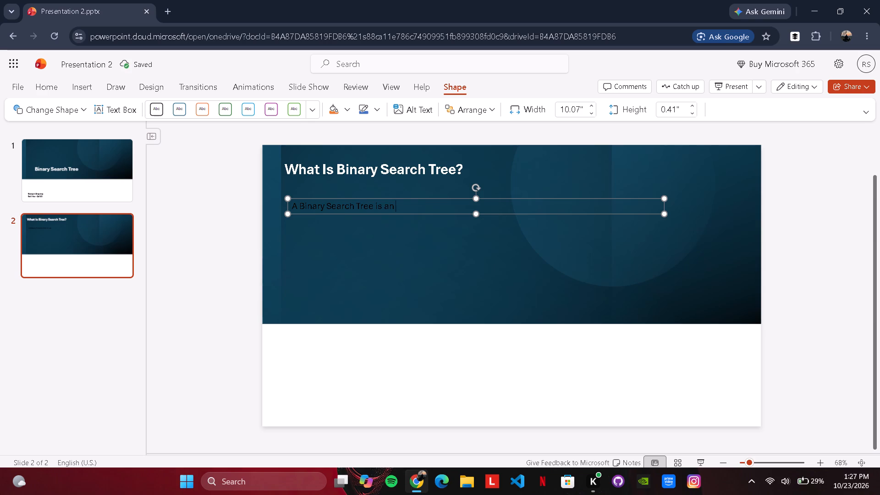
pyautogui.write('binary')
pyautogui.press('space')
pyautogui.write('tree organized')
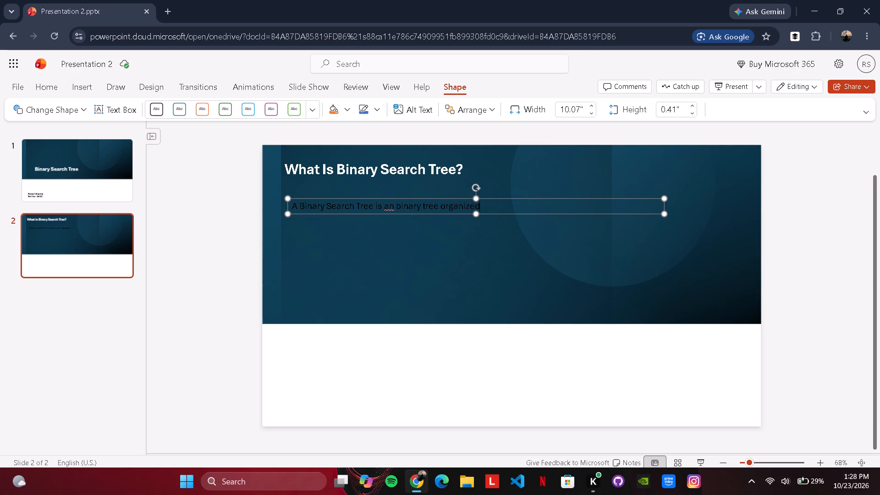
# Correct "an" to "a" before "binary tree" in the sentence.
pyautogui.press('Left')
pyautogui.press('Left')
pyautogui.press('Left')
pyautogui.press('Left')
pyautogui.press('Left')
pyautogui.press('Left')
pyautogui.press('Left')
pyautogui.press('Left')
pyautogui.press('Left')
pyautogui.press('Left')
pyautogui.press('Left')
pyautogui.press('Left')
pyautogui.press('Left')
pyautogui.press('Left')
pyautogui.press('Left')
pyautogui.press('Left')
pyautogui.press('Left')
pyautogui.press('Left')
pyautogui.press('Left')
pyautogui.press('Left')
pyautogui.press('Left')
pyautogui.press('Left')
pyautogui.press('BackSpace')
# Continue the sentence after "organized" with "by a sim ple comparision".
pyautogui.press('Right')
pyautogui.press('Right')
pyautogui.press('Right')
pyautogui.press('Right')
pyautogui.press('Right')
pyautogui.press('Right')
pyautogui.press('Right')
pyautogui.press('Right')
pyautogui.press('Right')
pyautogui.press('Right')
pyautogui.press('Right')
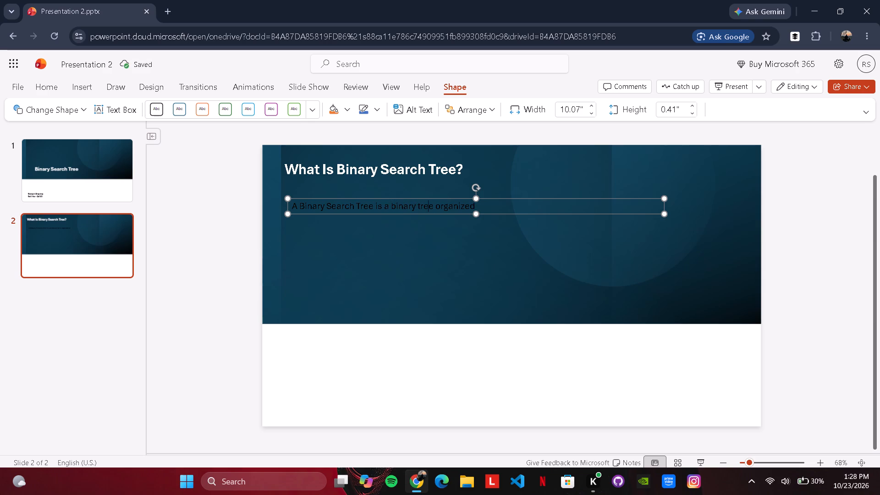
pyautogui.press('Right')
pyautogui.press('Right')
pyautogui.press('Right')
pyautogui.press('Right')
pyautogui.press('Right')
pyautogui.press('Right')
pyautogui.press('Right')
pyautogui.press('Right')
pyautogui.press('Right')
pyautogui.press('Right')
pyautogui.press('Right')
pyautogui.press('space')
pyautogui.write('by')
pyautogui.press('space')
pyautogui.write('a sim ple')
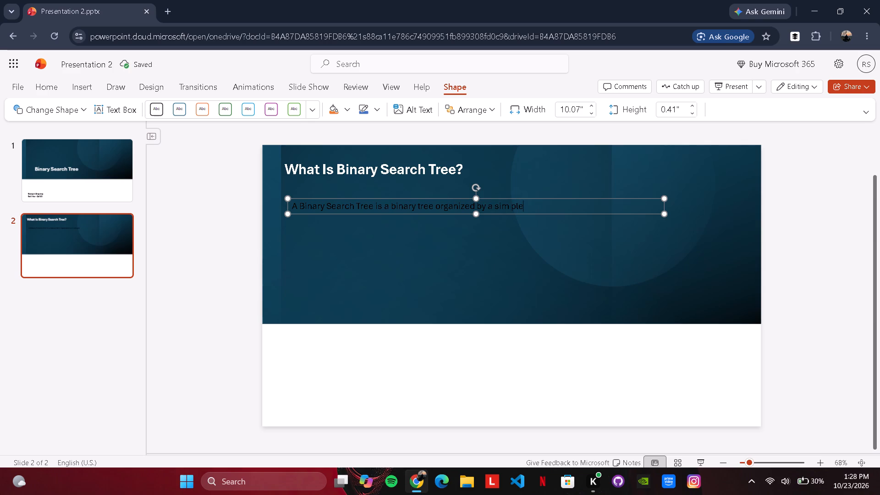
pyautogui.press('space')
pyautogui.write('com')
pyautogui.write('parision')
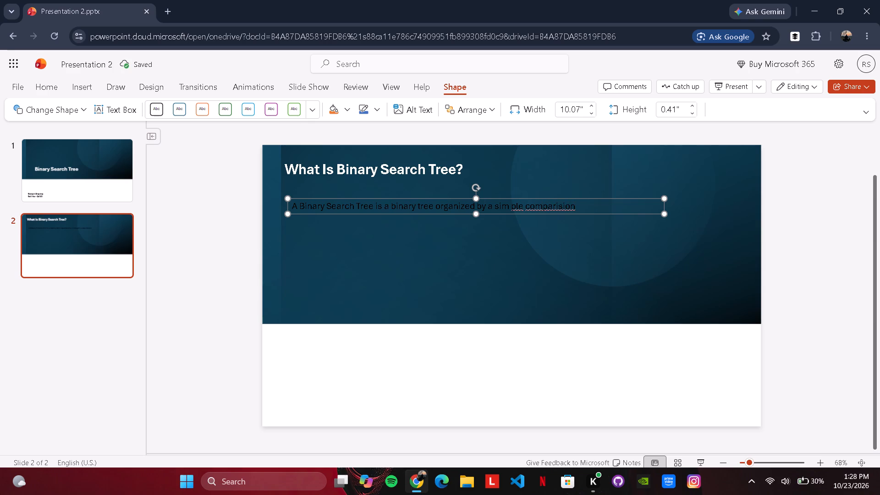
# Remove the stray space in "sim ple" so the word reads "simple".
pyautogui.press('Left')
pyautogui.press('Left')
pyautogui.press('Left')
pyautogui.press('Left')
pyautogui.press('Left')
pyautogui.press('Left')
pyautogui.press('Left')
pyautogui.press('Left')
pyautogui.press('Left')
pyautogui.press('Left')
pyautogui.press('Left')
pyautogui.press('Left')
pyautogui.press('Left')
pyautogui.press('Left')
pyautogui.press('Left')
pyautogui.press('BackSpace')
# Correct the spelling of "comparision" to "comparison".
pyautogui.press('Right')
pyautogui.press('Right')
pyautogui.press('Right')
pyautogui.press('Right')
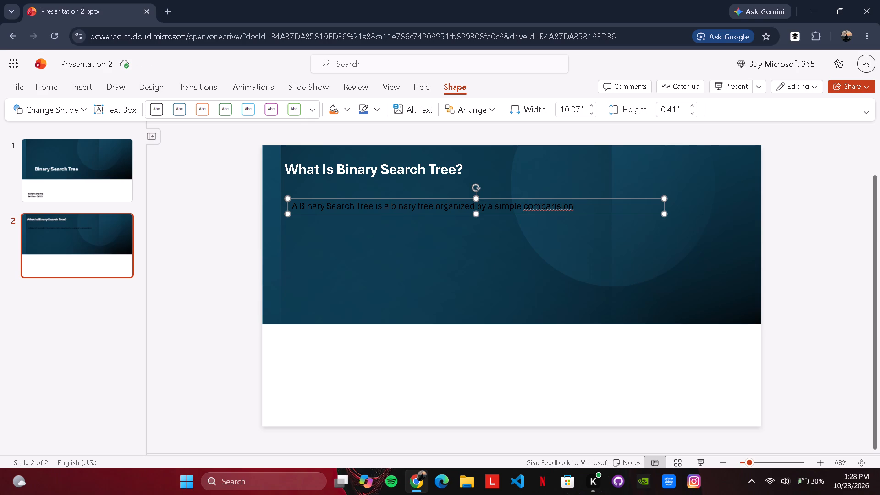
pyautogui.press('Right')
pyautogui.press('Right')
pyautogui.press('Right')
pyautogui.press('Right')
pyautogui.press('Right')
pyautogui.press('Right')
pyautogui.press('Right')
pyautogui.press('Right')
pyautogui.press('Right')
pyautogui.press('BackSpace')
# Finish the sentence after "comparison" with "rule.".
pyautogui.press('Right')
pyautogui.press('Right')
pyautogui.press('Right')
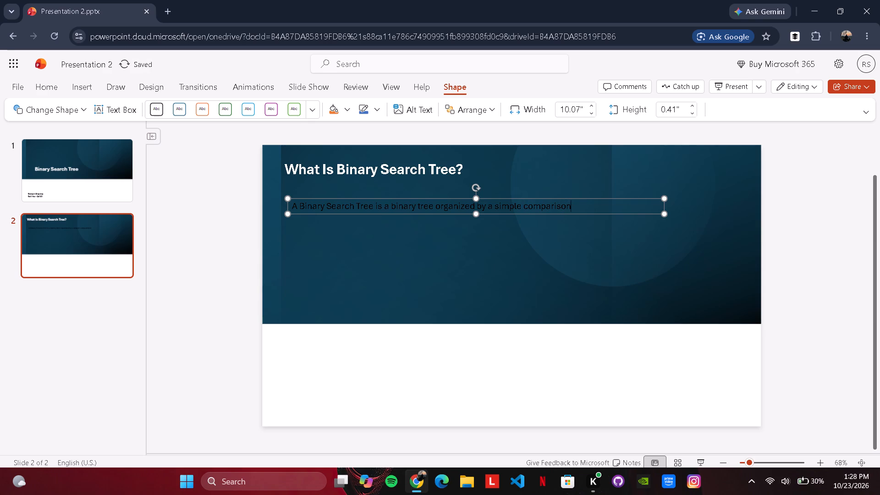
pyautogui.press('space')
pyautogui.write('rule.')
# Change the font color of the whole definition sentence to white.
pyautogui.hotkey('ctrl', 'a')
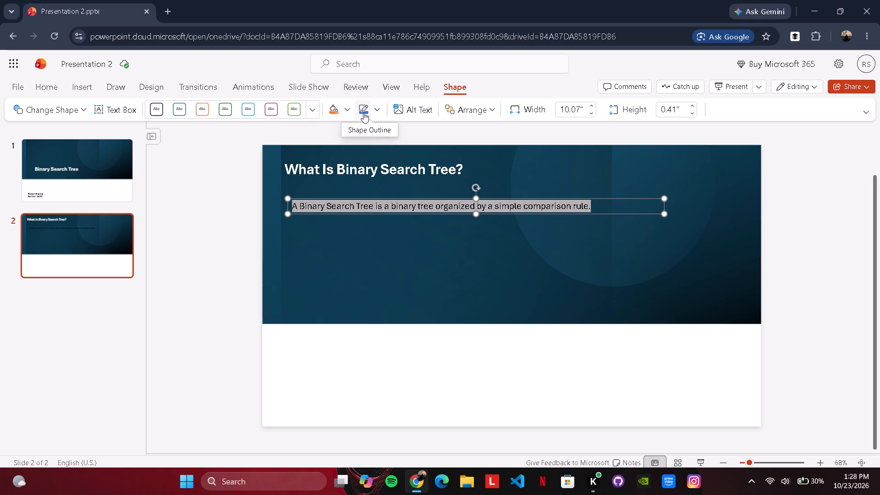
pyautogui.click(66, 90)
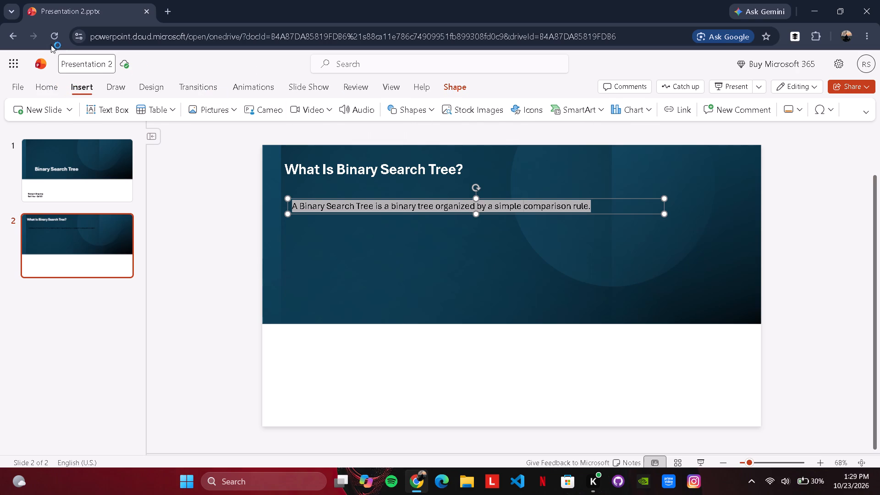
pyautogui.click(40, 88)
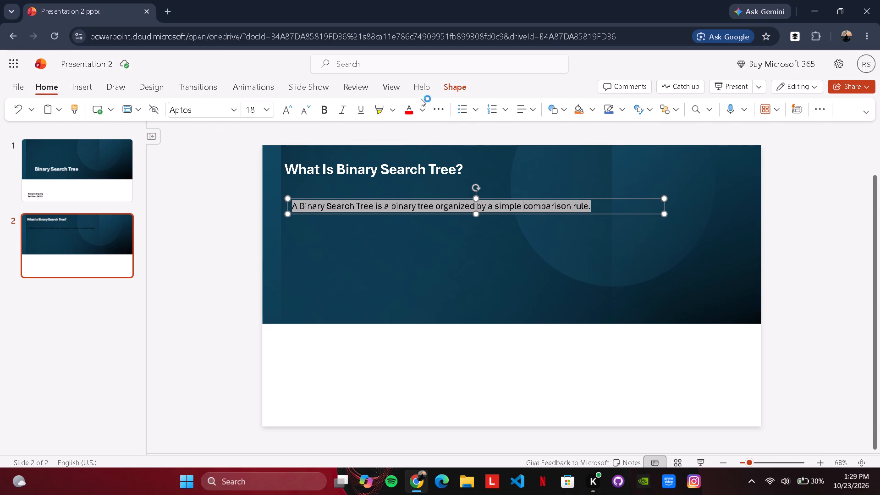
pyautogui.click(413, 113)
pyautogui.click(418, 112)
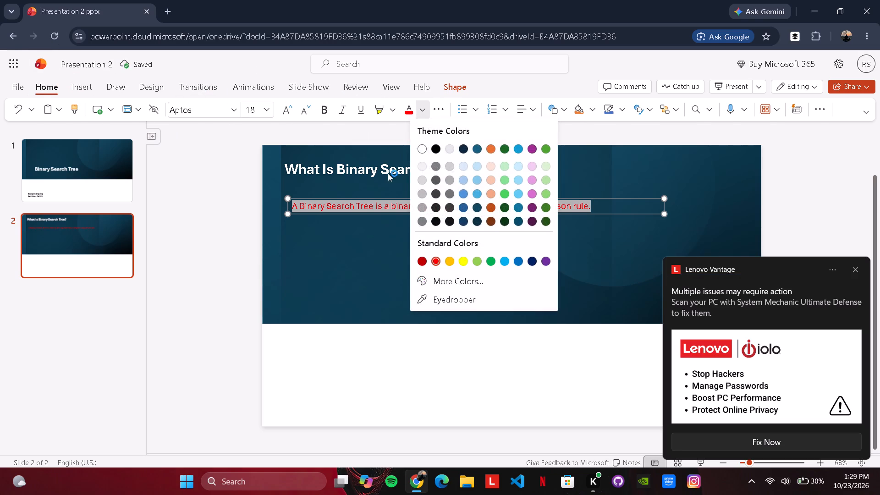
pyautogui.click(420, 147)
pyautogui.click(341, 263)
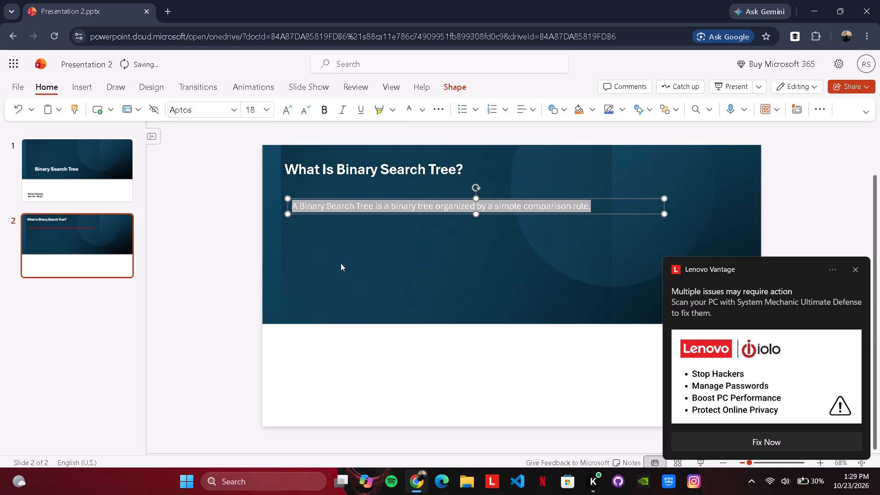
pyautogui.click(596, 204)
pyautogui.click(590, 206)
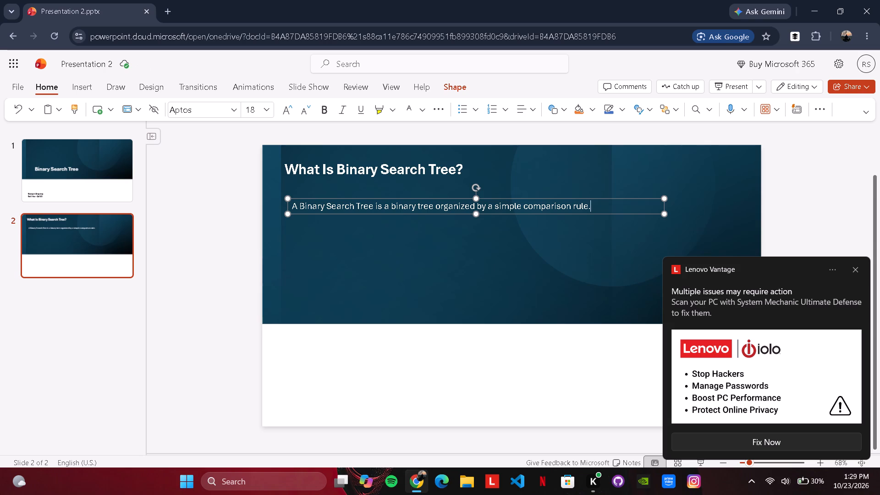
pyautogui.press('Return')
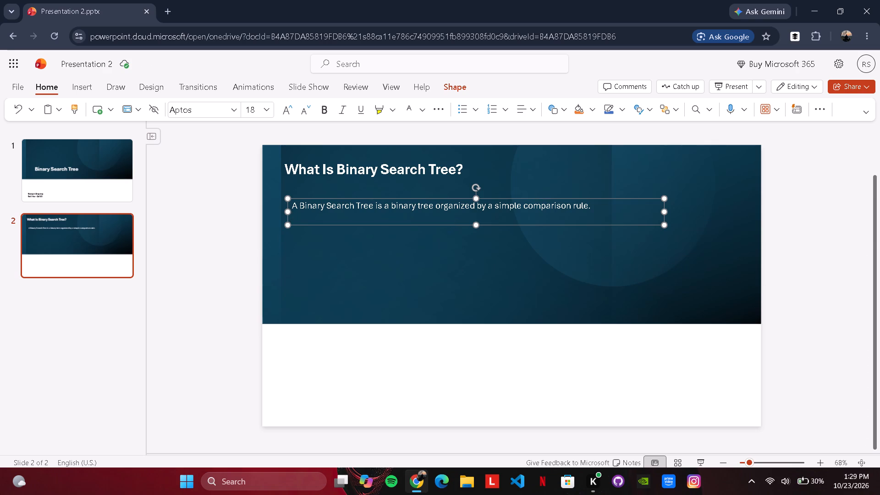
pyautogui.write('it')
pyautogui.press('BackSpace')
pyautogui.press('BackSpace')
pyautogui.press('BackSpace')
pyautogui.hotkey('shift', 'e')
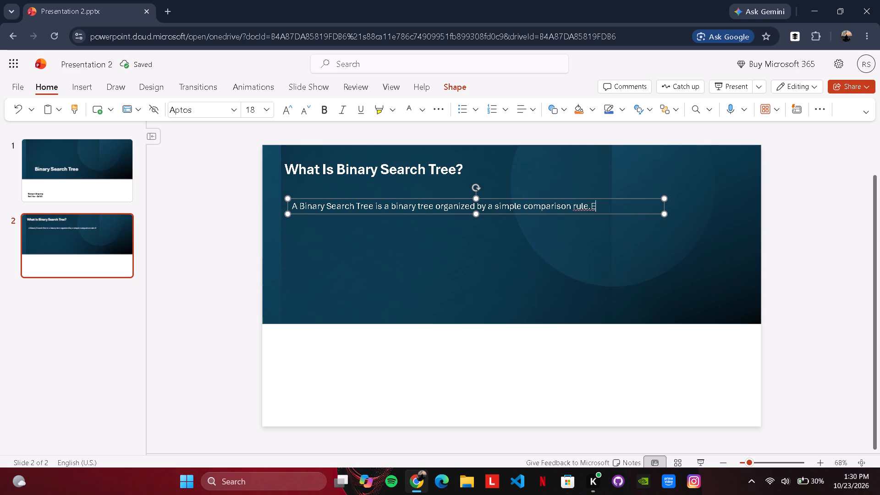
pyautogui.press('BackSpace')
# Add "In An" after "rule." in the definition text box and break it onto its own second line.
pyautogui.write('In')
pyautogui.press('space')
pyautogui.write('An')
pyautogui.press('space')
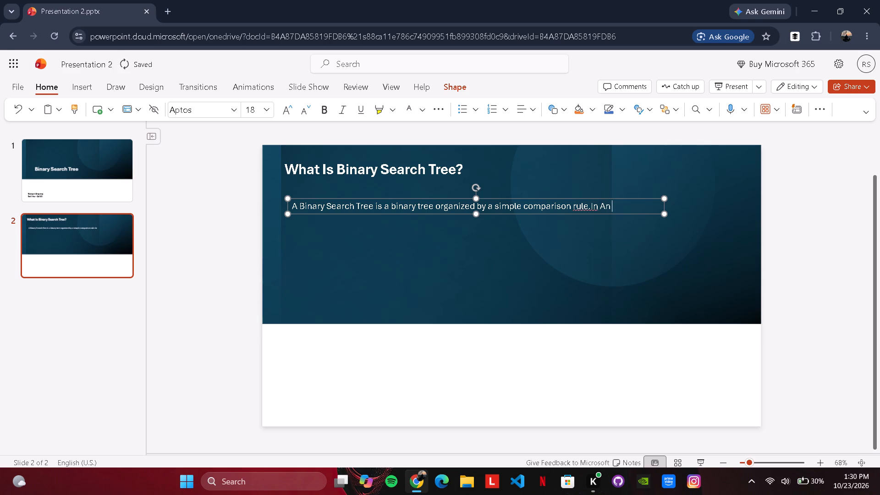
pyautogui.press('Left')
pyautogui.press('Left')
pyautogui.press('Left')
pyautogui.press('Left')
pyautogui.press('Left')
pyautogui.press('Left')
pyautogui.press('Return')
# Continue the second line after "In An" with "Binary Search tree".
pyautogui.press('Right')
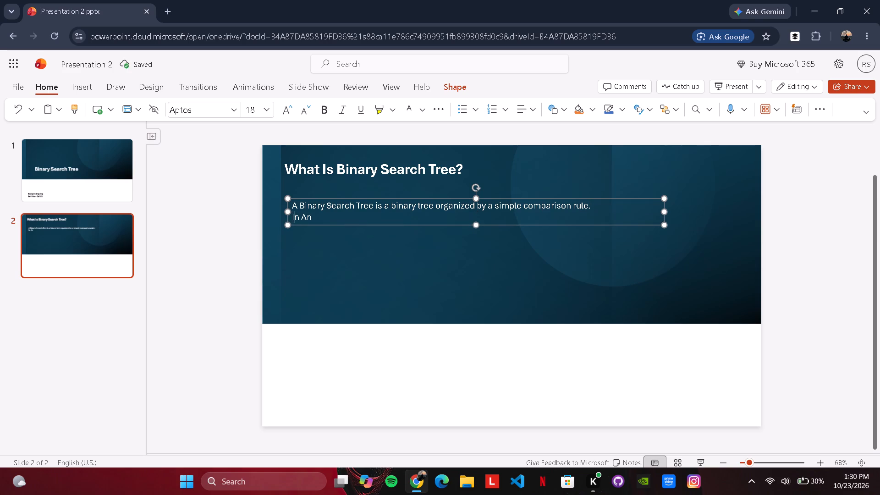
pyautogui.press('Right')
pyautogui.press('Right')
pyautogui.press('Right')
pyautogui.press('Right')
pyautogui.press('space')
pyautogui.write('Binary Search tree')
# Capitalize "tree" in the second line so it reads "Tree".
pyautogui.press('Left')
pyautogui.press('Left')
pyautogui.press('Left')
pyautogui.press('BackSpace')
pyautogui.hotkey('shift', 't')
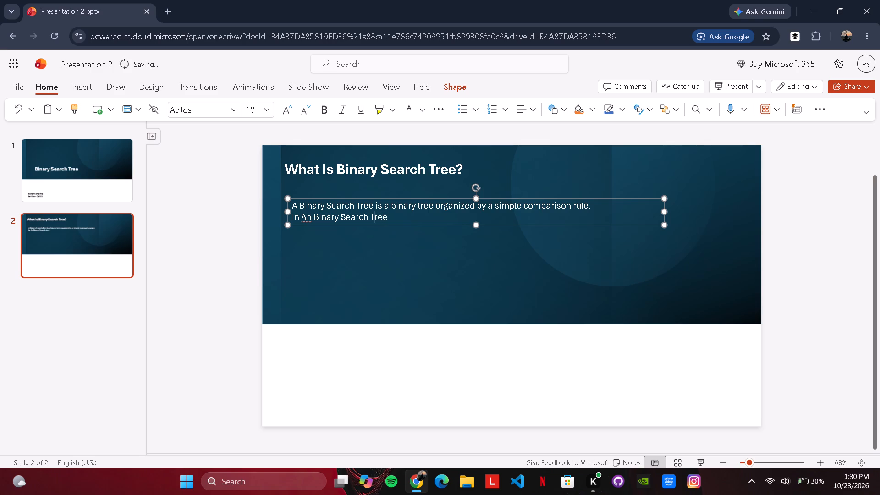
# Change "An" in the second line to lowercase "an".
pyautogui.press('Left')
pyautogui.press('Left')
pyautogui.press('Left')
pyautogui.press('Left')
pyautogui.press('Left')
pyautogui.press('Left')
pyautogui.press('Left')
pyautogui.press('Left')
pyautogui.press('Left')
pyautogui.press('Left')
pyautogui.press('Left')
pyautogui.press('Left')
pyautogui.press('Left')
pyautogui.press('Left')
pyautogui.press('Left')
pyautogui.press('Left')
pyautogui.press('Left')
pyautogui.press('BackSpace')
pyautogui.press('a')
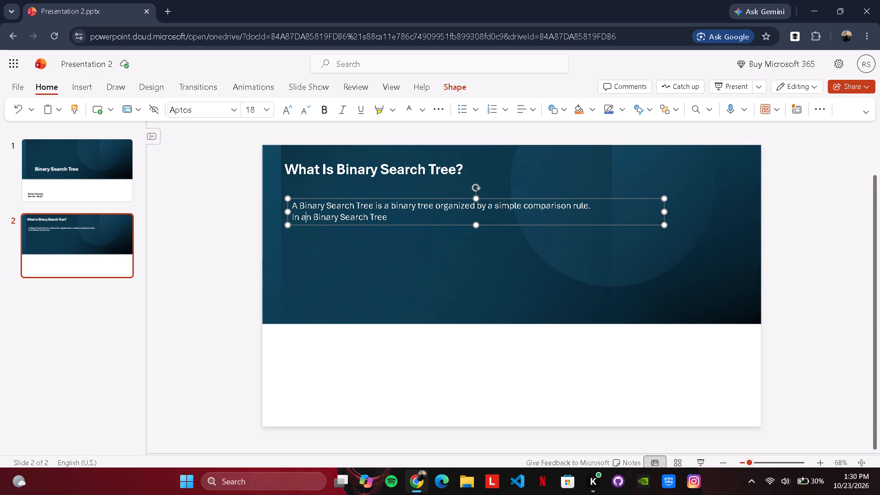
# Finish the second line after "Binary Search Tree" with "each node stores a value.".
pyautogui.press('Right')
pyautogui.press('Right')
pyautogui.press('Right')
pyautogui.press('Right')
pyautogui.press('Right')
pyautogui.press('Right')
pyautogui.press('Right')
pyautogui.press('Right')
pyautogui.press('Right')
pyautogui.press('Right')
pyautogui.press('Right')
pyautogui.press('Right')
pyautogui.press('Right')
pyautogui.press('Right')
pyautogui.press('Right')
pyautogui.press('Right')
pyautogui.press('Right')
pyautogui.press('Right')
pyautogui.press('Right')
pyautogui.press('Right')
pyautogui.press('space')
pyautogui.write('each')
pyautogui.press('space')
pyautogui.write('node')
pyautogui.press('space')
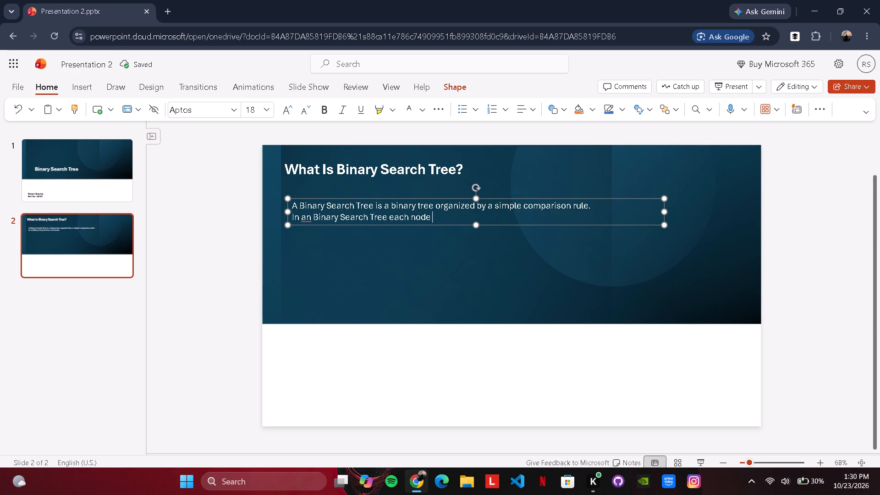
pyautogui.write('stores a')
pyautogui.press('space')
pyautogui.write('value')
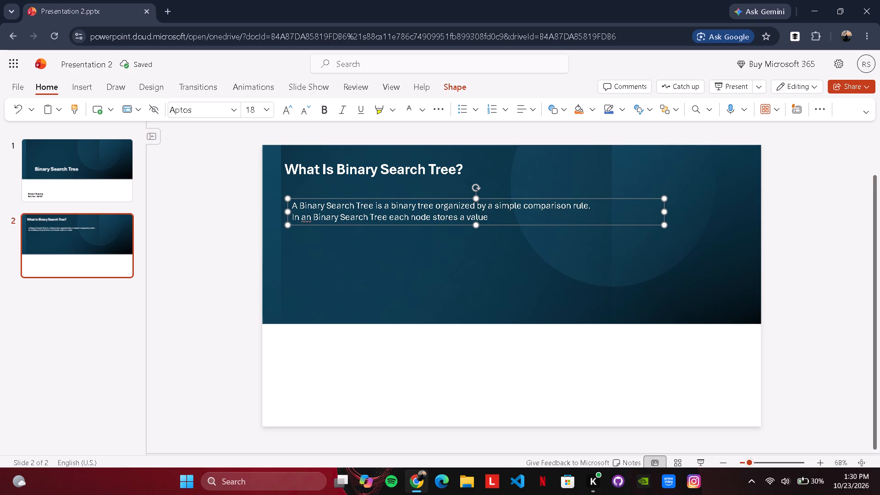
pyautogui.press('.')
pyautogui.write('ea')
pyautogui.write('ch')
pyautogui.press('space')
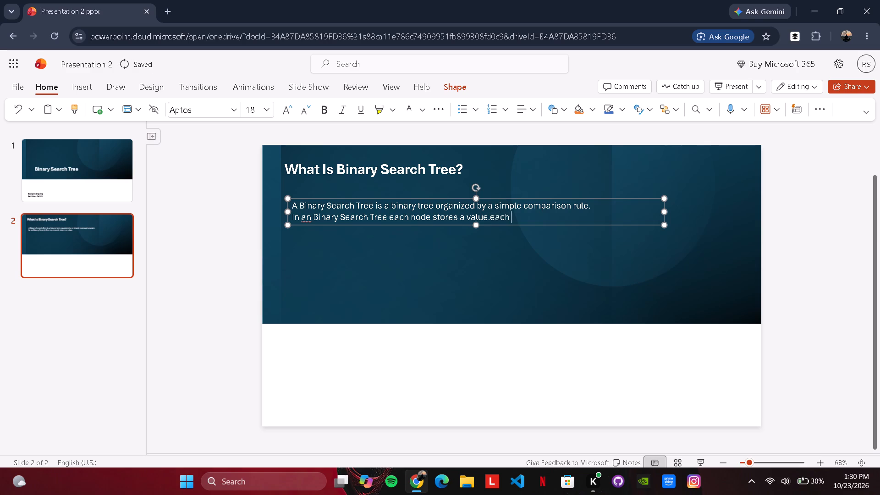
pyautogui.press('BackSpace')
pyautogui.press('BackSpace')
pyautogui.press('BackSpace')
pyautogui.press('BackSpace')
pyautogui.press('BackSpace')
# Start a third line below "stores a value." with the word "Each".
pyautogui.press('Return')
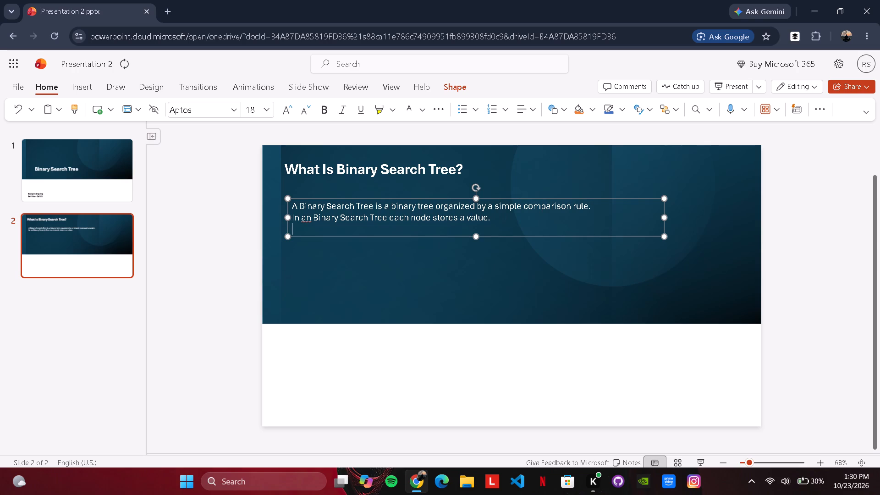
pyautogui.write('Each')
pyautogui.press('space')
# Delete the word "an" from the second line so it begins "In Binary Search Tree".
pyautogui.press('Up')
pyautogui.press('Left')
pyautogui.press('Left')
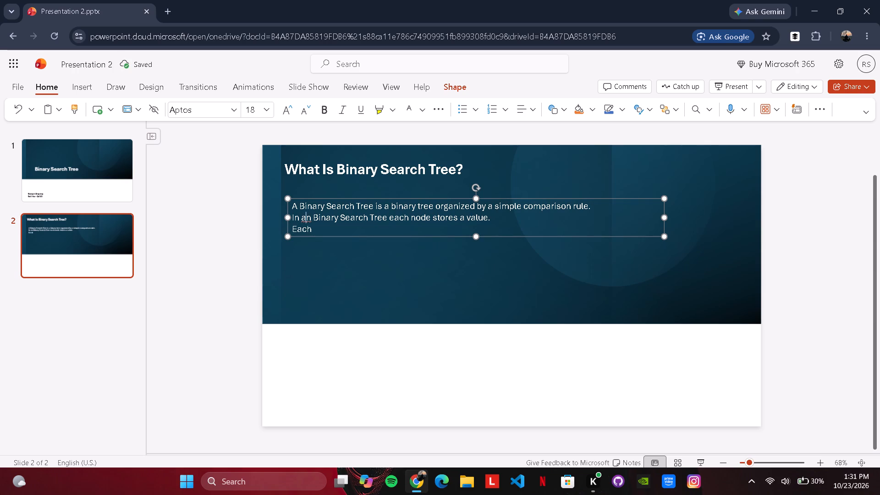
pyautogui.press('Left')
pyautogui.press('Right')
pyautogui.press('Right')
pyautogui.press('Right')
pyautogui.press('BackSpace')
pyautogui.press('BackSpace')
pyautogui.press('BackSpace')
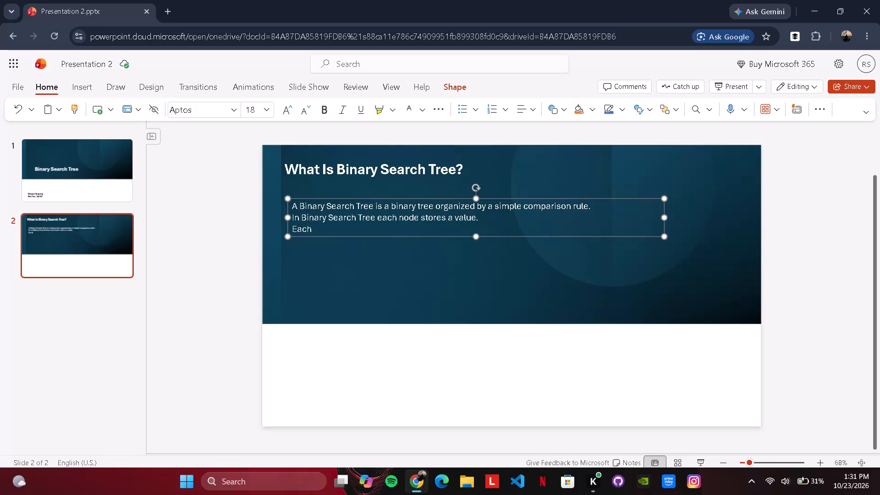
# Complete the third line after "Each" with "node can have at most two children: left and right.".
pyautogui.press('Down')
pyautogui.press('Right')
pyautogui.press('Right')
pyautogui.press('space')
pyautogui.write('node')
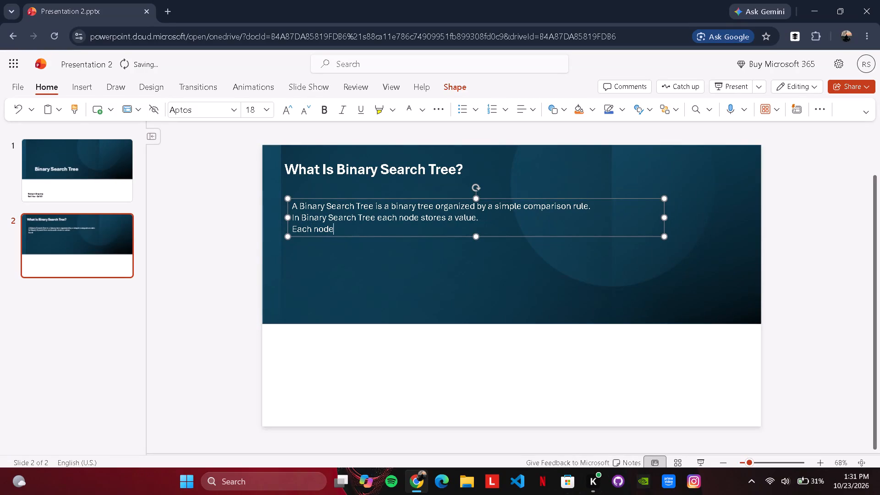
pyautogui.press('space')
pyautogui.write('can have')
pyautogui.press('space')
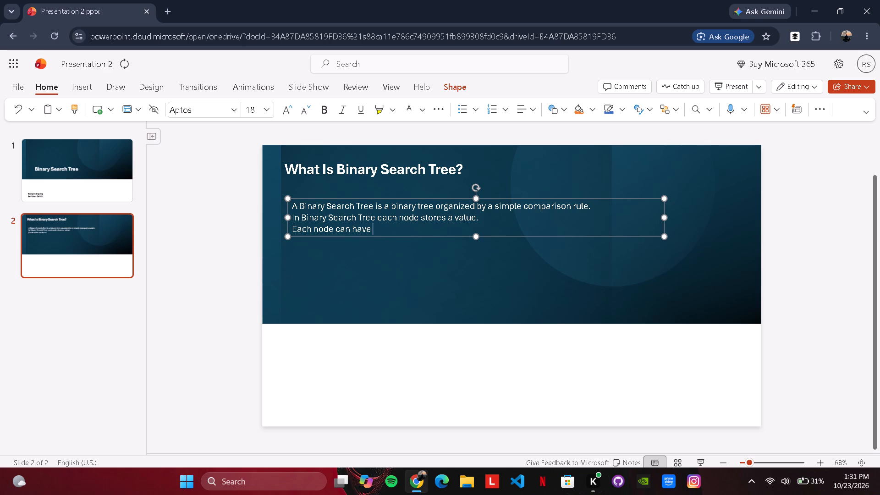
pyautogui.write('at most')
pyautogui.press('space')
pyautogui.write('two child')
pyautogui.write('ren')
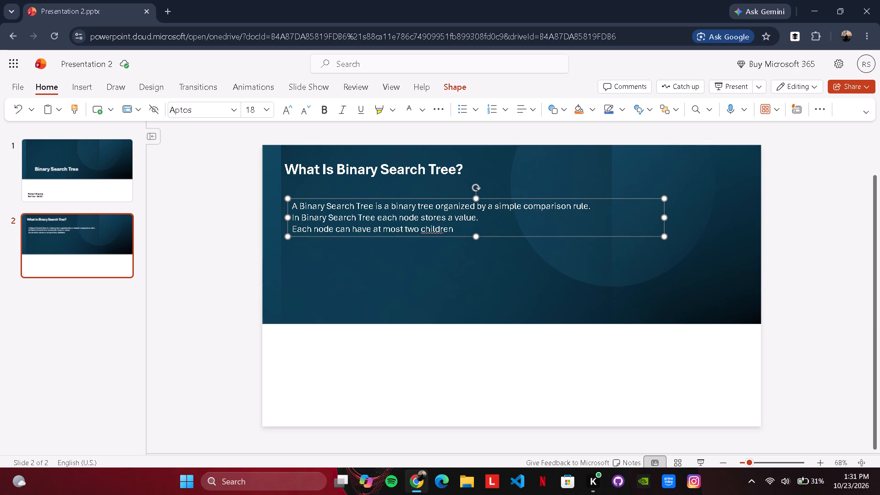
pyautogui.write(':')
pyautogui.press('space')
pyautogui.write('left and right')
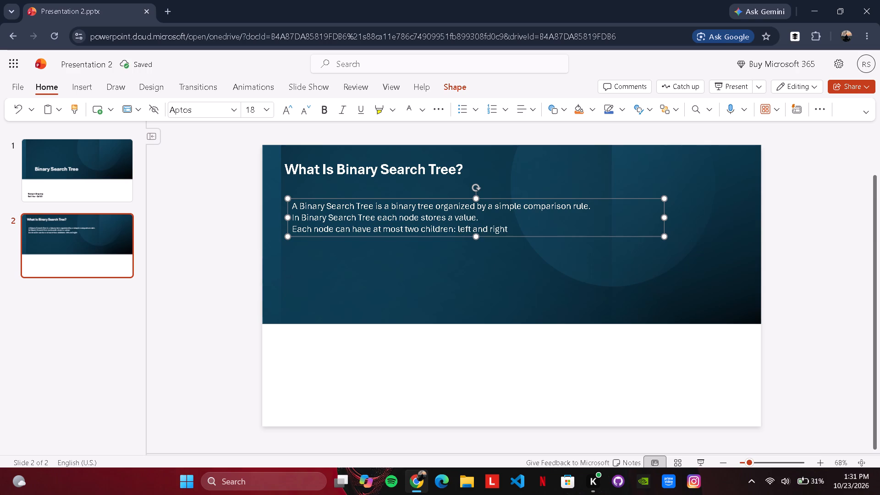
pyautogui.press('.')
# Add a fourth line reading "Smaller values are placed to the left; larger values to the right.".
pyautogui.press('Return')
pyautogui.write('sma')
pyautogui.write('ller')
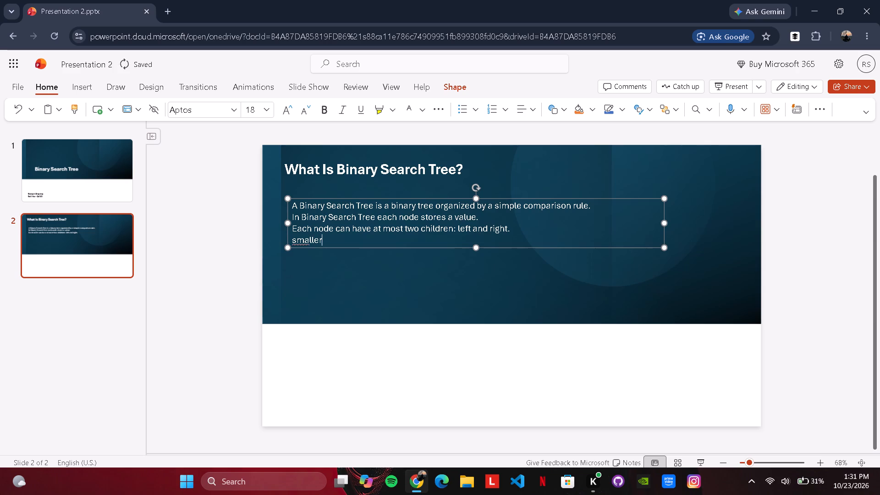
pyautogui.press('space')
pyautogui.write('values')
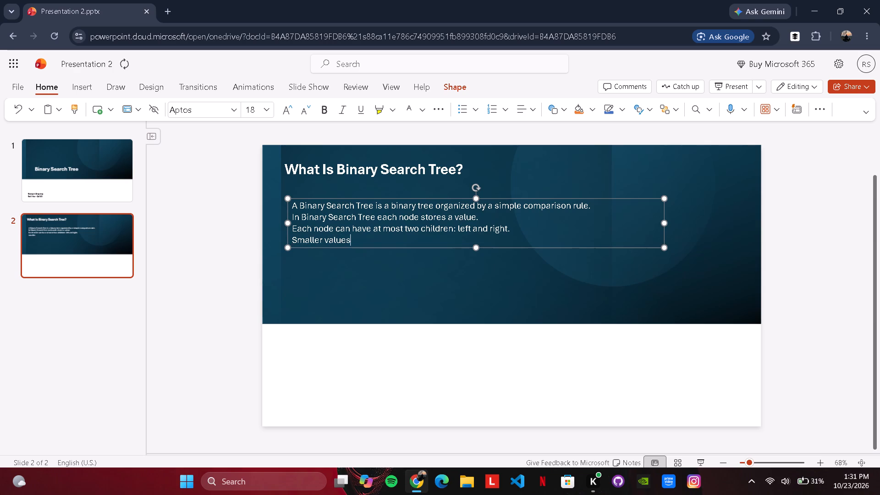
pyautogui.press('space')
pyautogui.write('are')
pyautogui.press('space')
pyautogui.write('placed')
pyautogui.press('space')
pyautogui.write('to the left')
pyautogui.press(';')
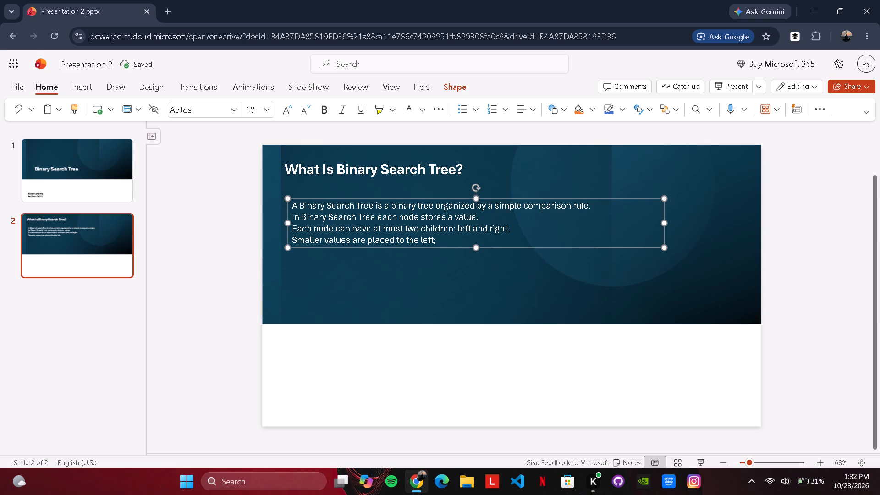
pyautogui.press('space')
pyautogui.write('larger')
pyautogui.press('space')
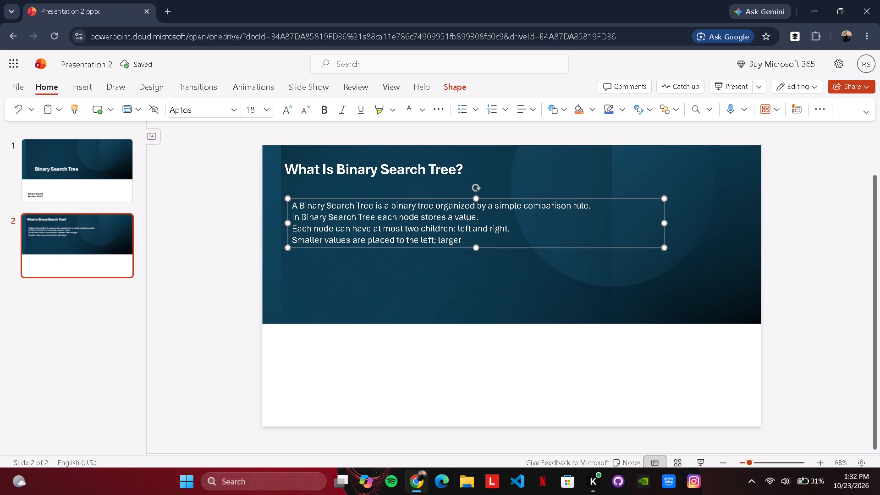
pyautogui.write('values')
pyautogui.press('space')
pyautogui.write('to the r')
pyautogui.write('ight')
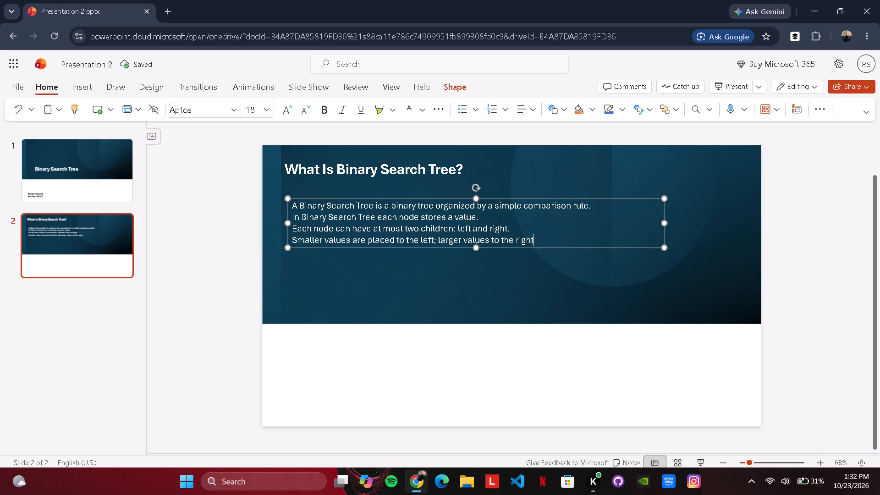
pyautogui.press('.')
# Add a fifth line reading "Both subtrees follow the same rule.".
pyautogui.press('Return')
pyautogui.write('Both sub')
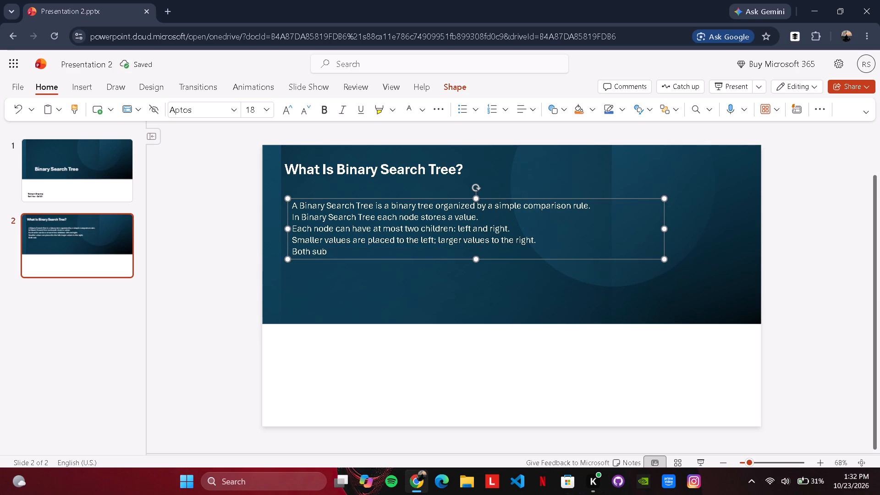
pyautogui.write('trees')
pyautogui.press('space')
pyautogui.write('follow')
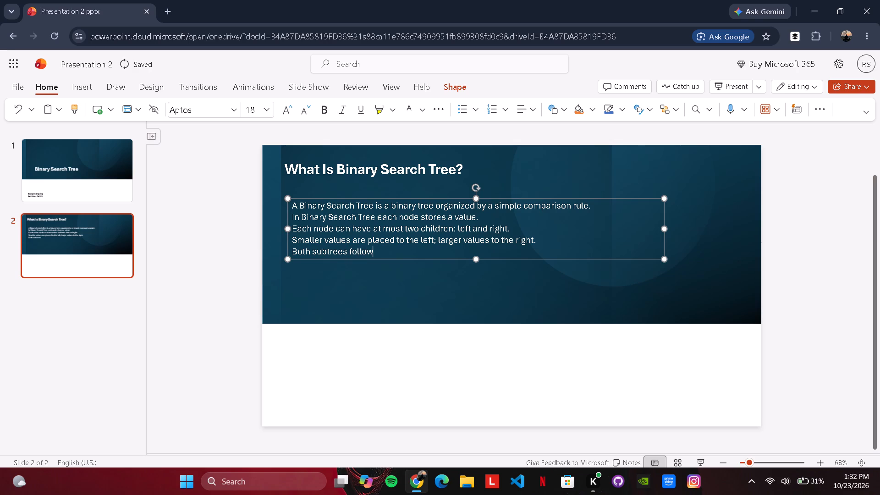
pyautogui.press('space')
pyautogui.write('the')
pyautogui.press('space')
pyautogui.write('same ruled')
pyautogui.press('BackSpace')
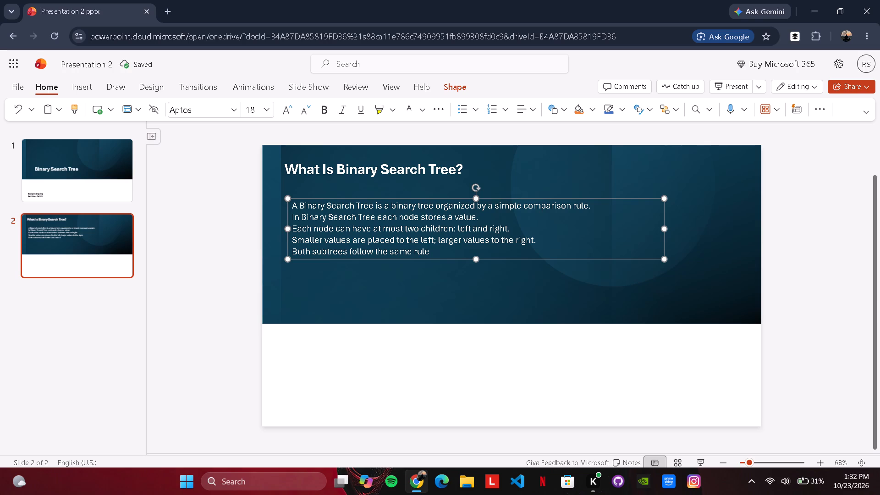
pyautogui.press('.')
# Draw a text box about 3.72" wide and 1.18" high at the left of the slide's white lower band.
pyautogui.click(105, 88)
pyautogui.click(77, 87)
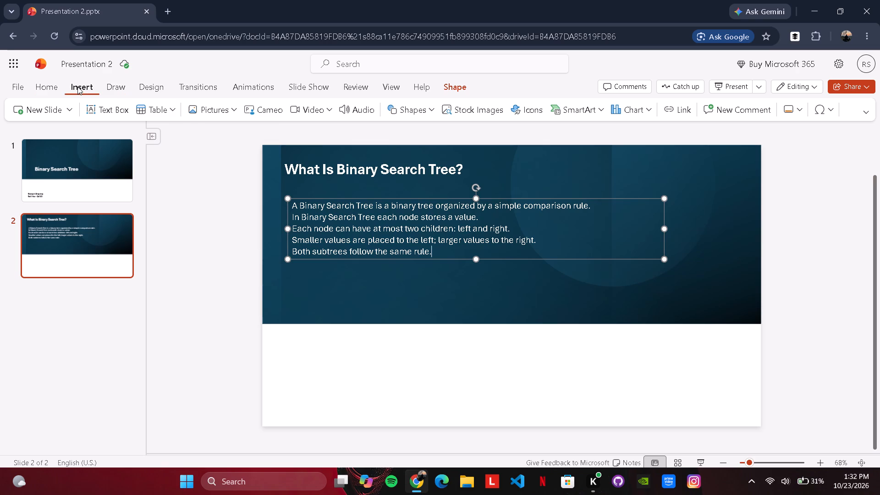
pyautogui.click(98, 110)
pyautogui.moveTo(285, 347); pyautogui.dragTo(286, 347)
pyautogui.moveTo(286, 347); pyautogui.dragTo(423, 386)
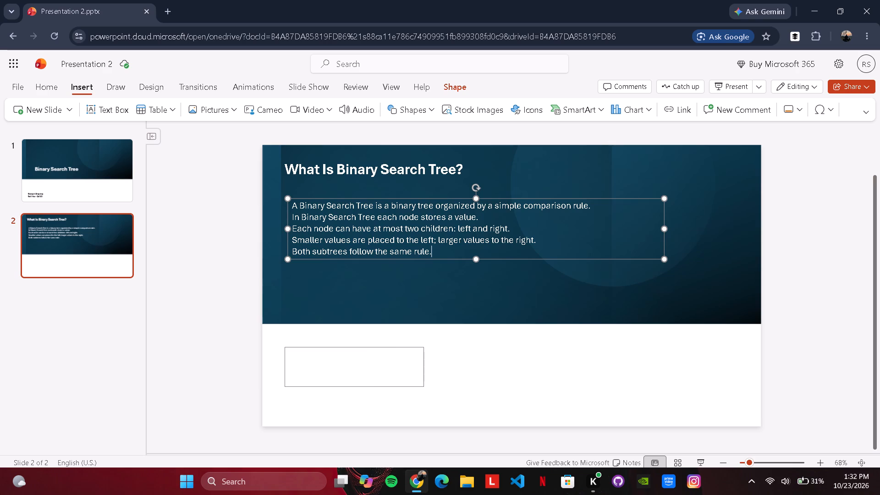
pyautogui.moveTo(423, 386); pyautogui.dragTo(420, 381)
pyautogui.moveTo(420, 381); pyautogui.dragTo(424, 391)
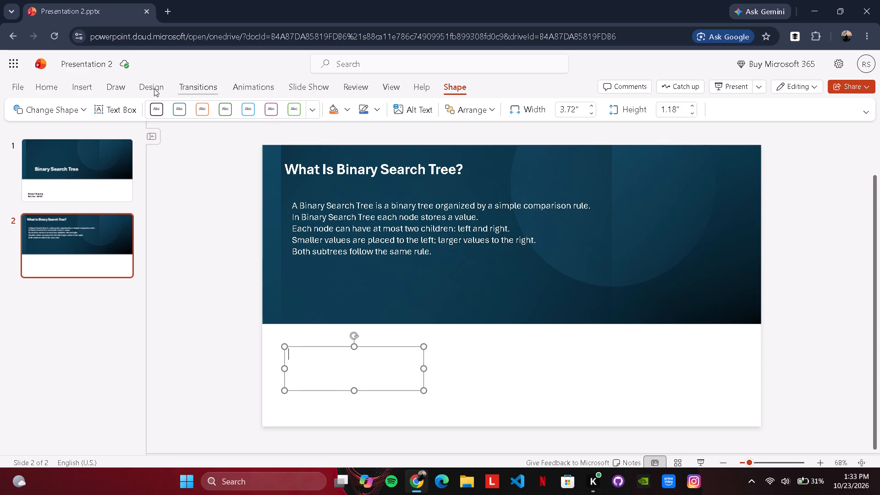
# Apply the black outline shape style to the new text box.
pyautogui.click(155, 110)
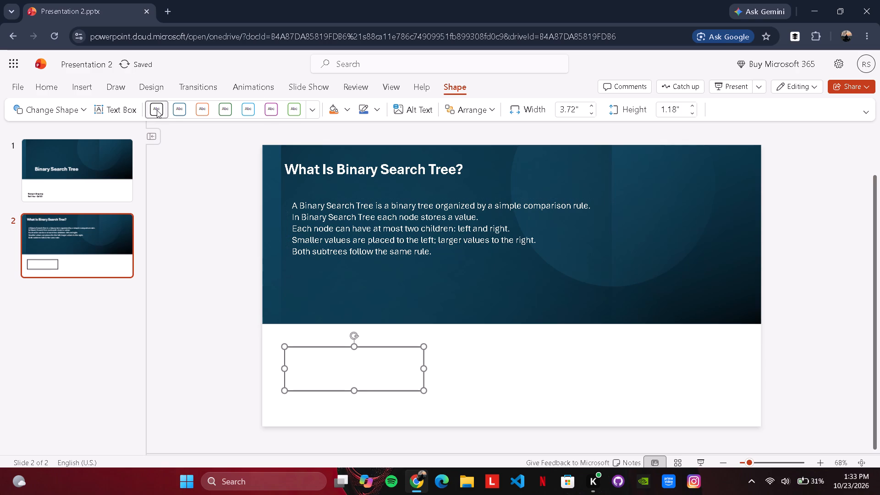
pyautogui.click(176, 113)
pyautogui.click(157, 106)
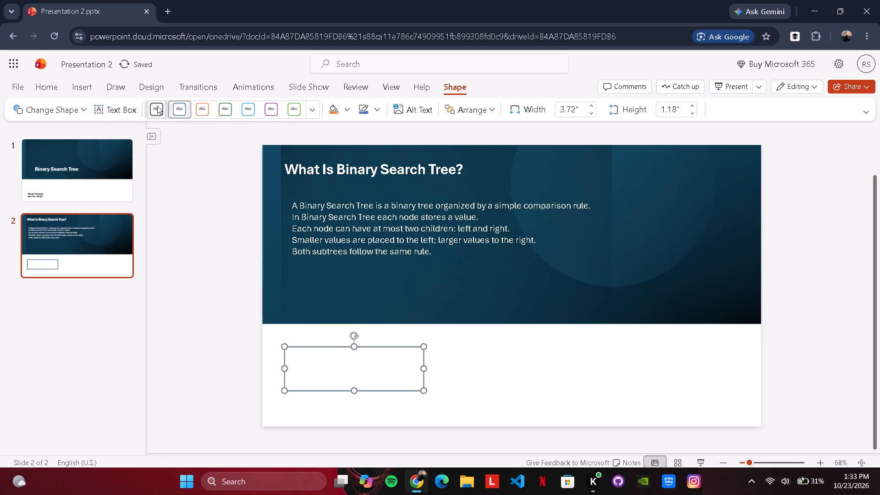
# Enter "Key Rule: Left<Node<Right" in the outlined text box below the definition.
pyautogui.click(297, 362)
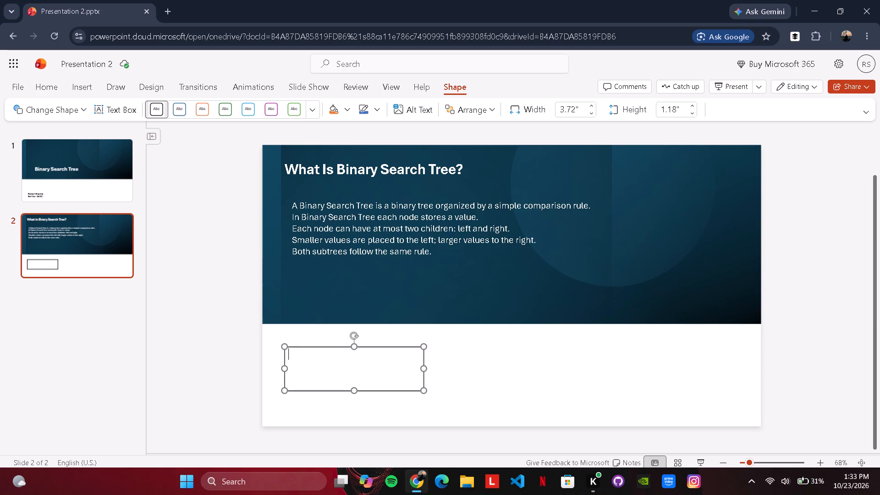
pyautogui.write('Key')
pyautogui.press('space')
pyautogui.press('a')
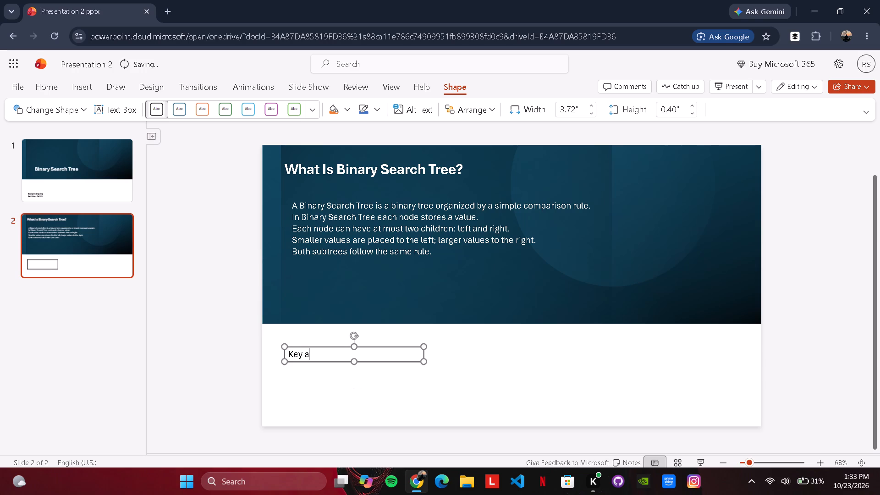
pyautogui.press('BackSpace')
pyautogui.write('Ry')
pyautogui.press('BackSpace')
pyautogui.write('ule')
pyautogui.hotkey('shift', ':')
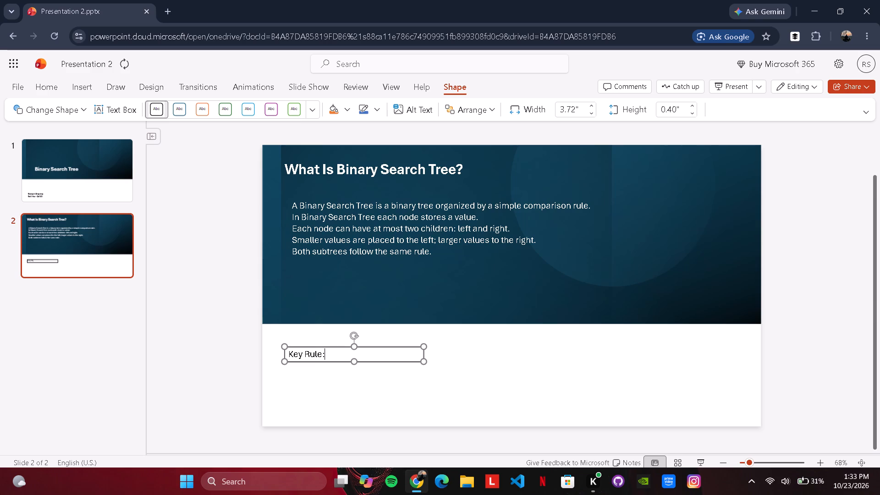
pyautogui.press('space')
pyautogui.write('Left')
pyautogui.press('shift+less')
pyautogui.write('Node')
pyautogui.press('shift+less')
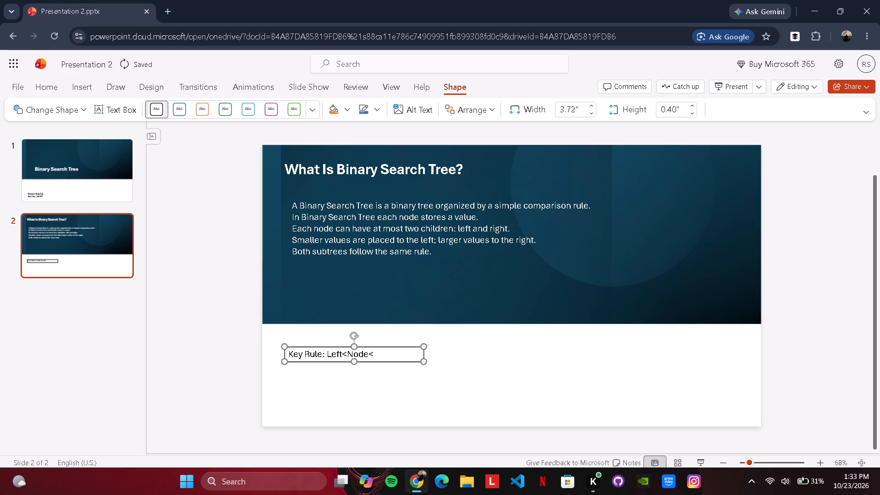
pyautogui.write('Right')
# Apply the semi-transparent grey filled shape style with black outline to the Key Rule text box.
pyautogui.click(315, 111)
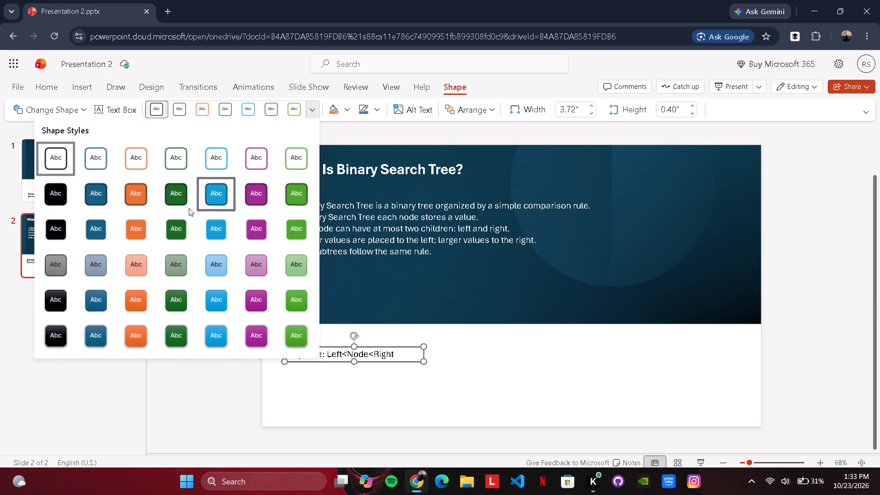
pyautogui.click(503, 386)
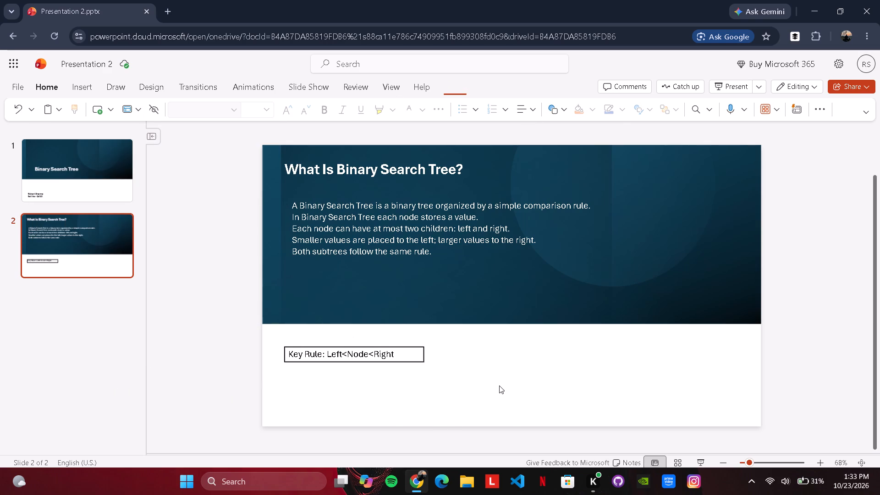
pyautogui.click(404, 356)
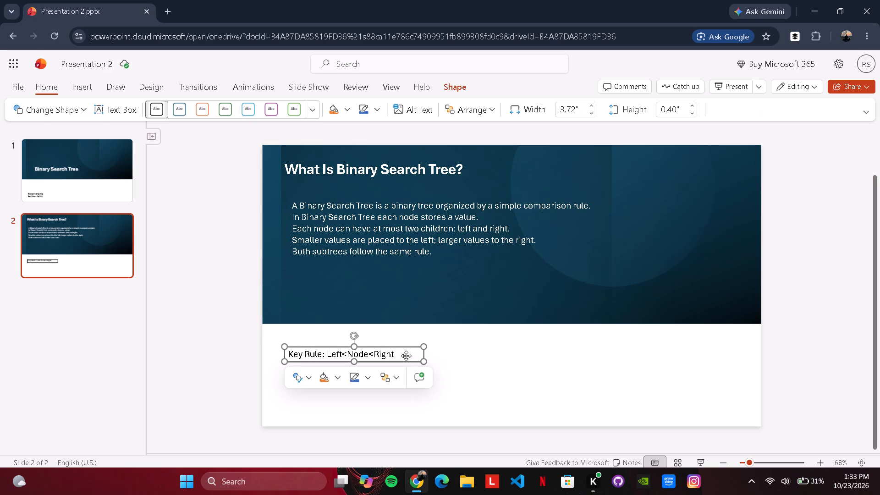
pyautogui.click(406, 356)
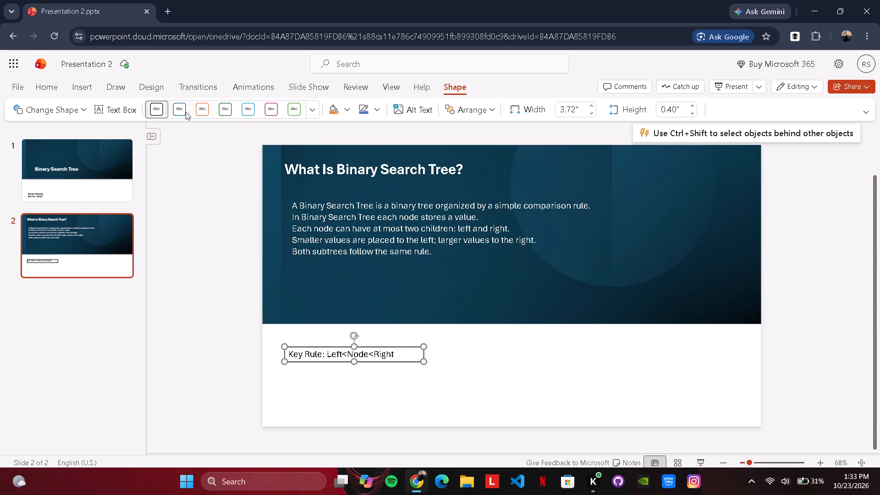
pyautogui.click(312, 111)
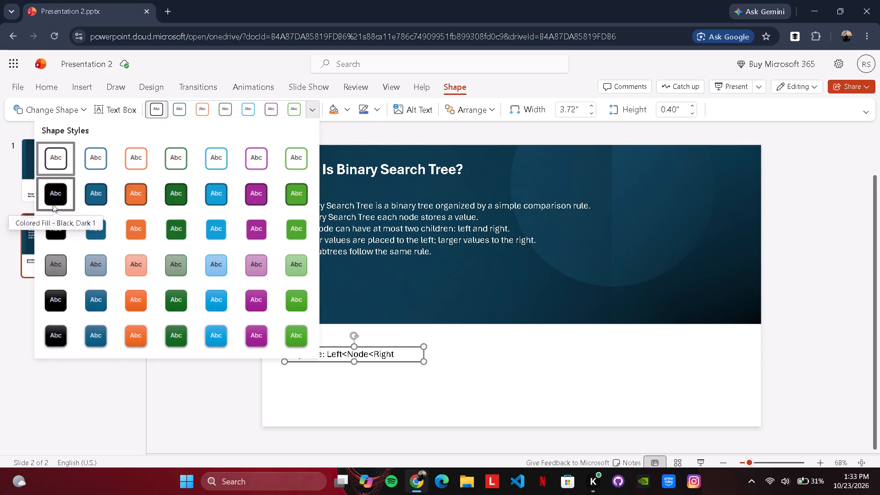
pyautogui.click(59, 261)
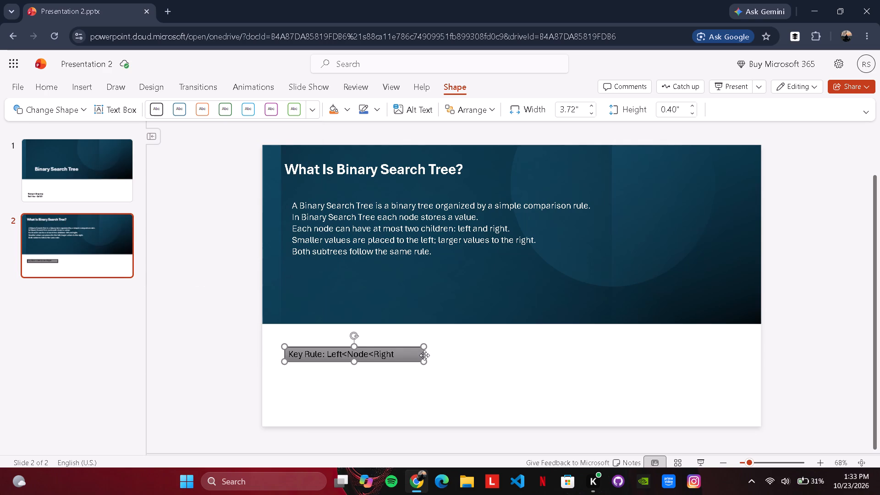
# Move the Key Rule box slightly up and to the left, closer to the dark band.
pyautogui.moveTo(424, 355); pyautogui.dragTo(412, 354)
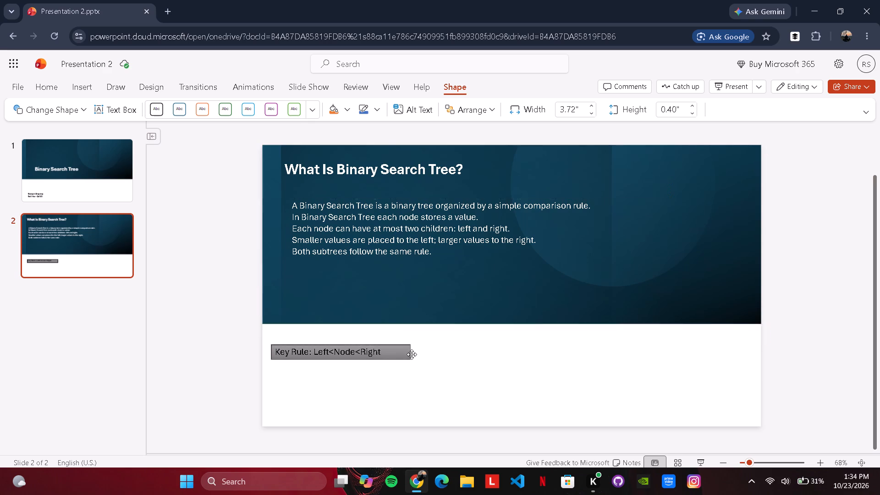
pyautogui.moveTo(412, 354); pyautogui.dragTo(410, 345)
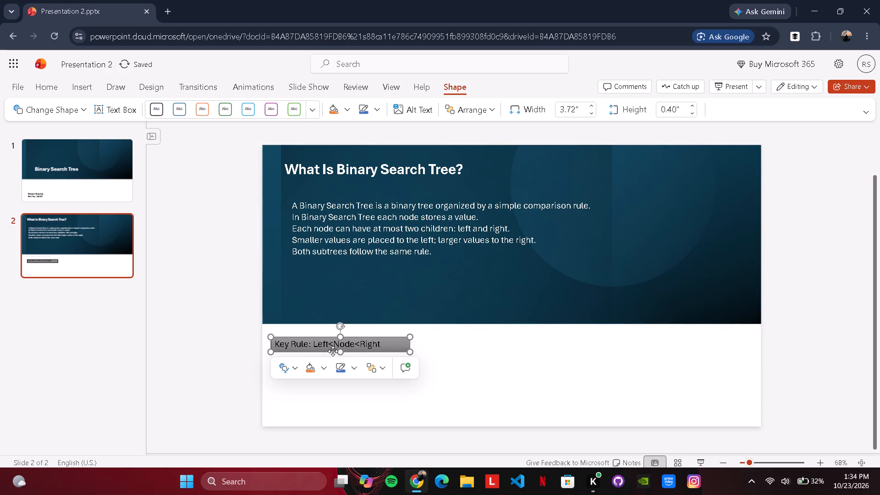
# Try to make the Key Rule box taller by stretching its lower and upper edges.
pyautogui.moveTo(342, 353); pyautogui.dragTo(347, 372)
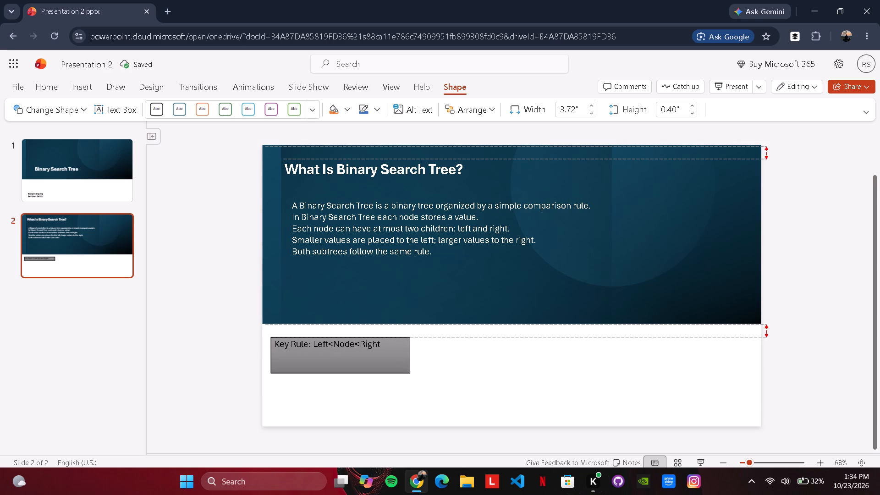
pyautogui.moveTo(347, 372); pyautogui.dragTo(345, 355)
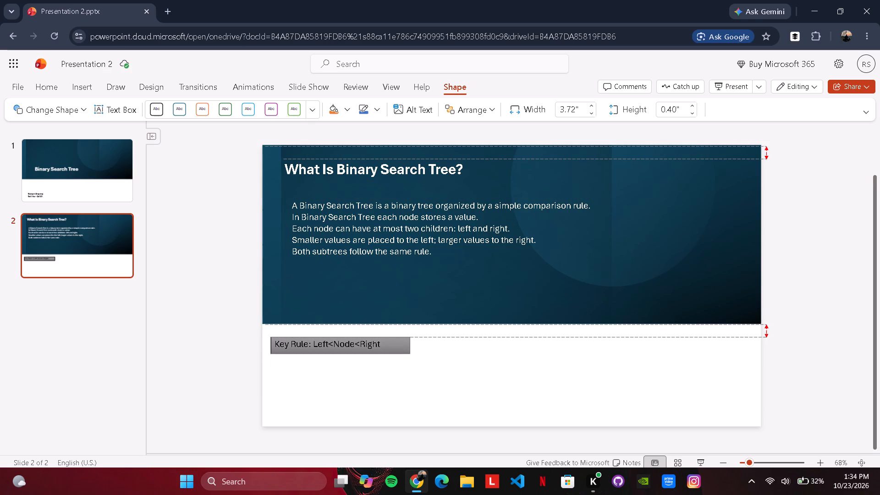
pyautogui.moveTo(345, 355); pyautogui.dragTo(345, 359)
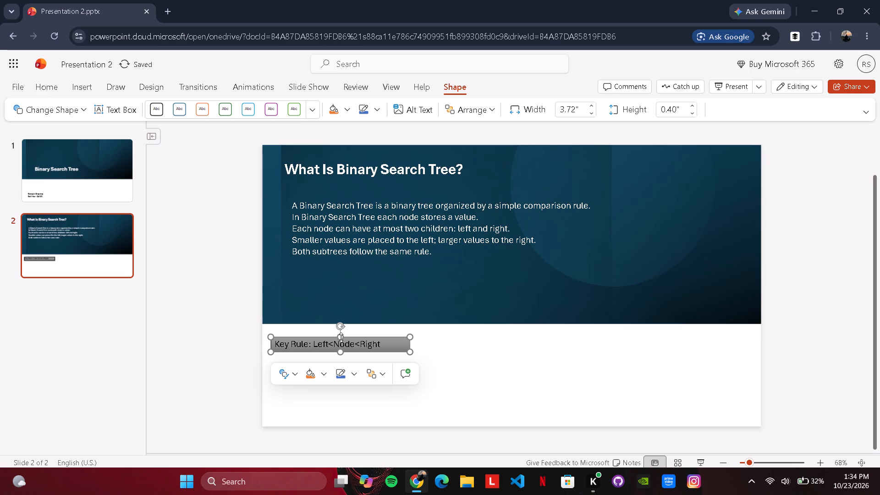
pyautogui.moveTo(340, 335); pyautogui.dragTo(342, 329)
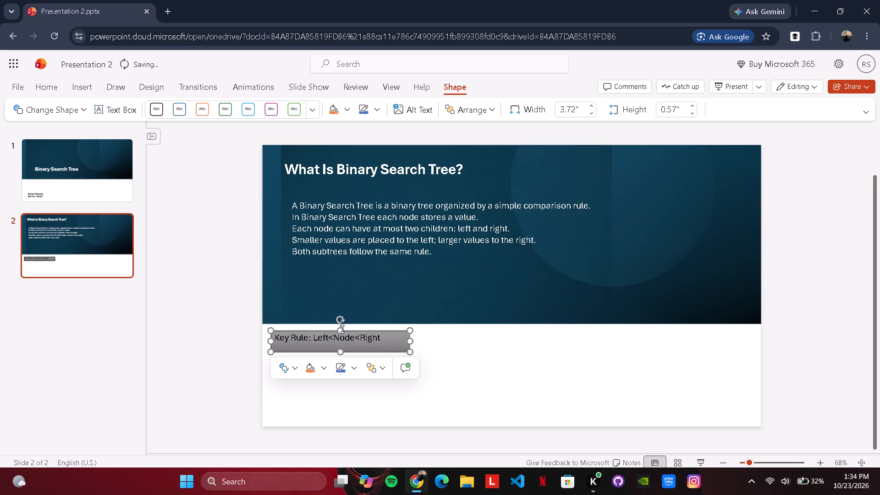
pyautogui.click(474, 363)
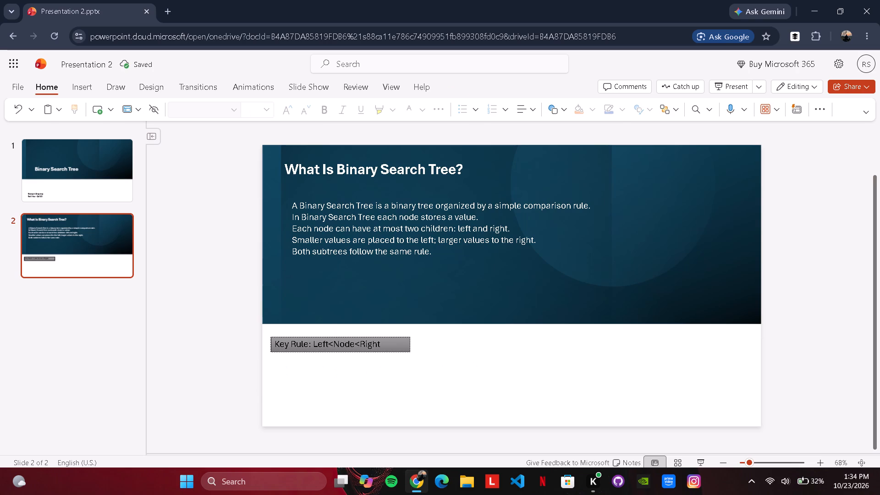
# Change the Key Rule box's shape to a rounded rectangle.
pyautogui.click(385, 346)
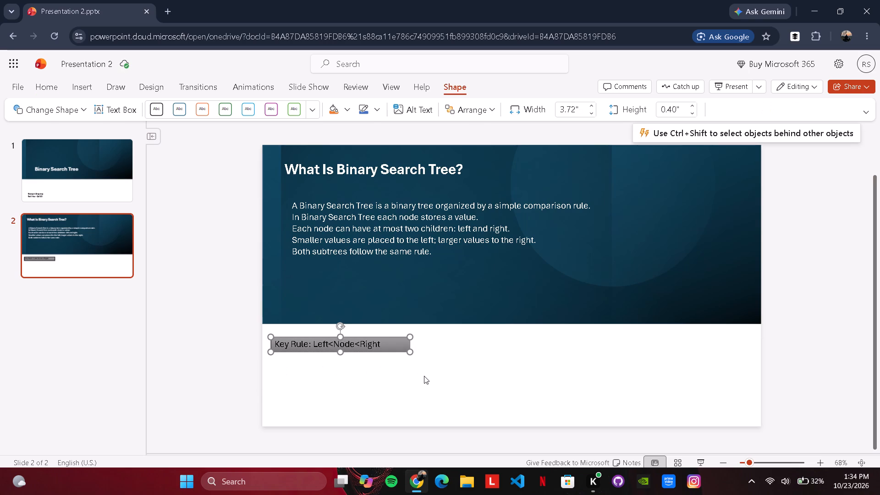
pyautogui.click(71, 115)
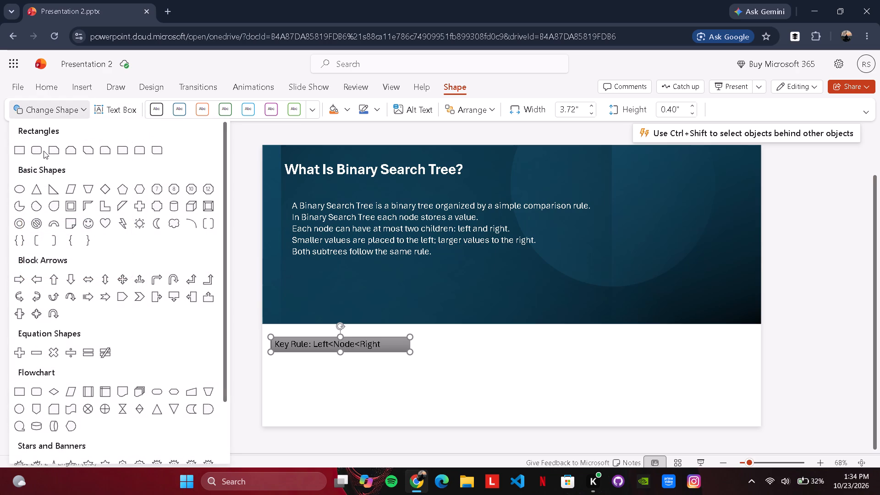
pyautogui.click(43, 151)
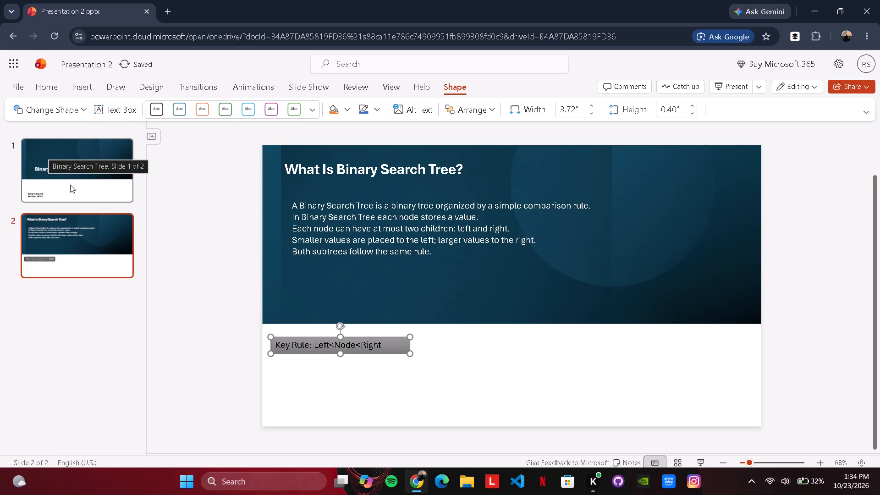
pyautogui.click(76, 180)
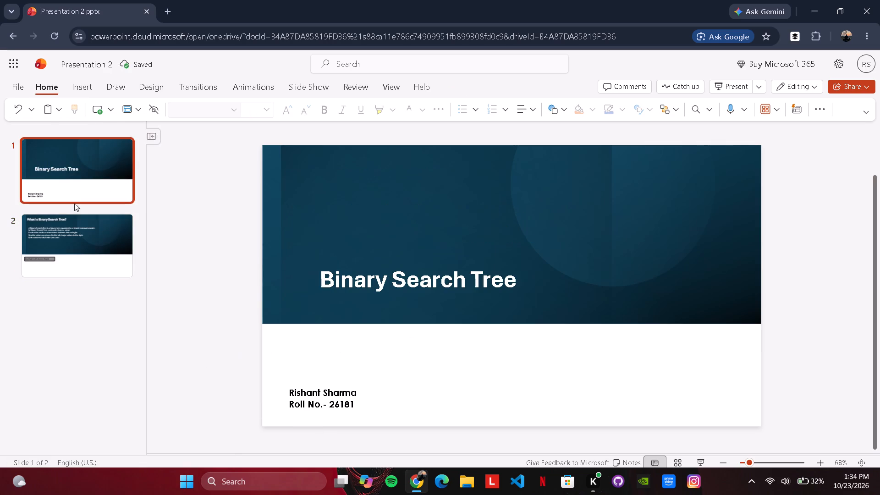
pyautogui.click(73, 265)
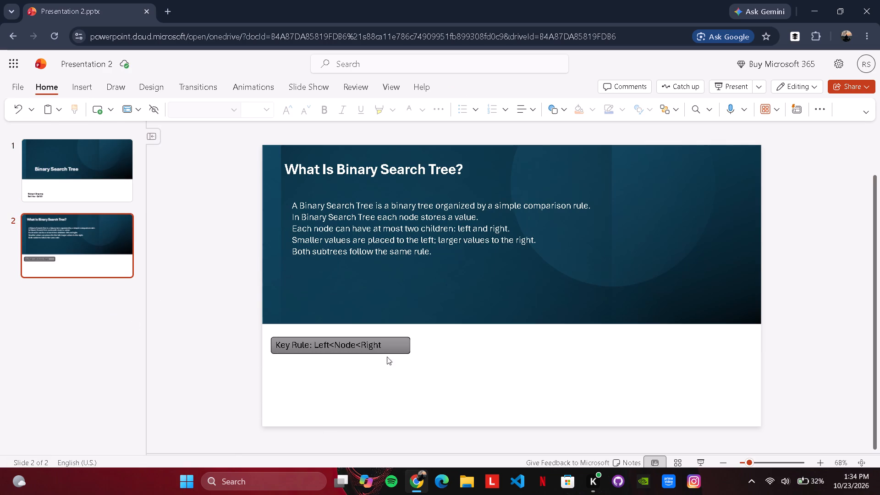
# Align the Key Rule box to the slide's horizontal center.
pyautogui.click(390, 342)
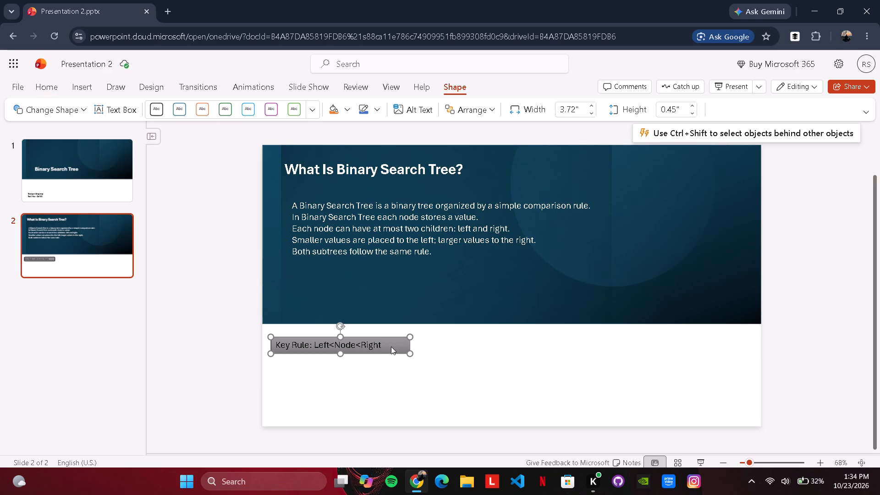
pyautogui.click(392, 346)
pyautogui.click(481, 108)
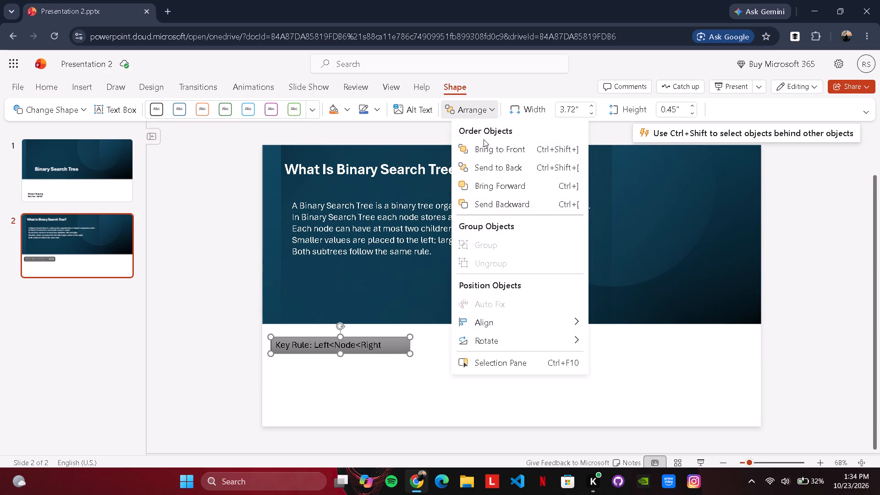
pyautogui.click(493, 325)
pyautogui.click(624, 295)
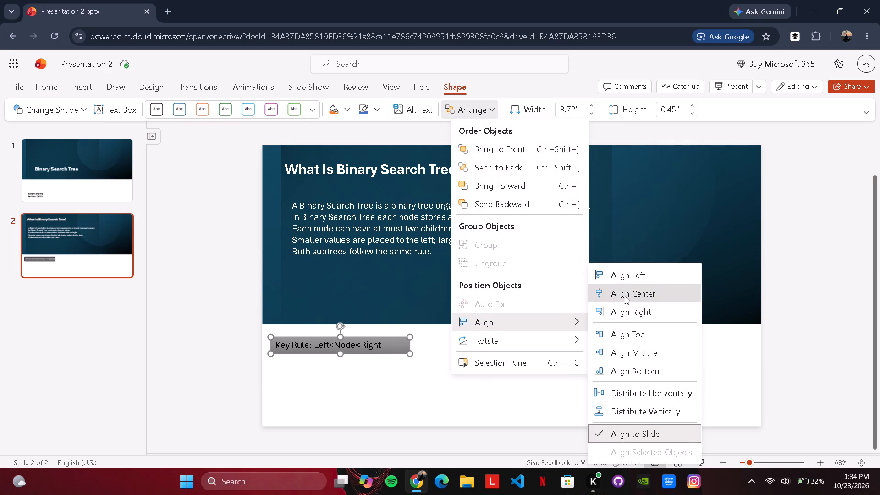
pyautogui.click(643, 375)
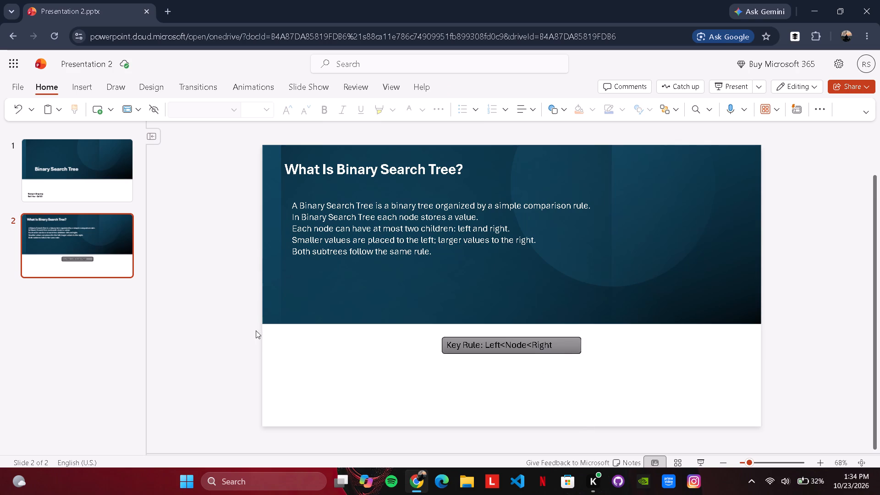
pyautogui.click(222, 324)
# Move the Key Rule box to the right end of the white lower band, just below the dark area.
pyautogui.moveTo(495, 349); pyautogui.dragTo(496, 349)
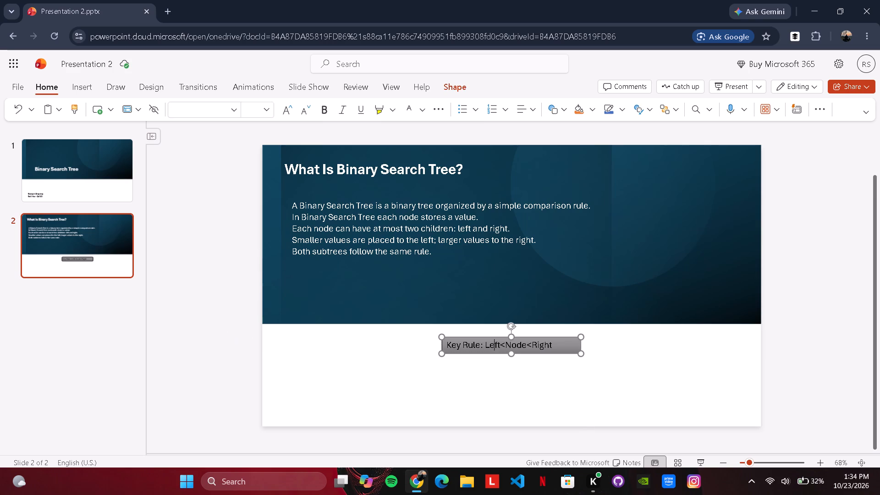
pyautogui.moveTo(496, 349); pyautogui.dragTo(511, 350)
pyautogui.click(443, 405)
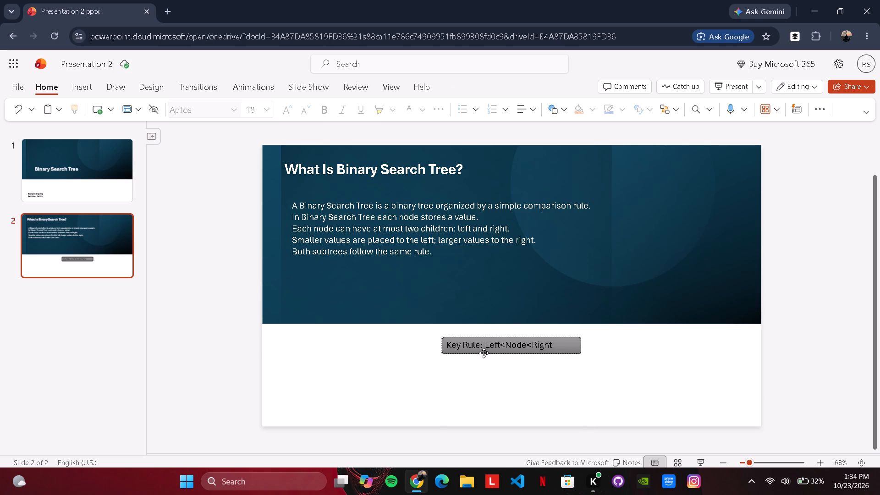
pyautogui.moveTo(484, 351); pyautogui.dragTo(628, 340)
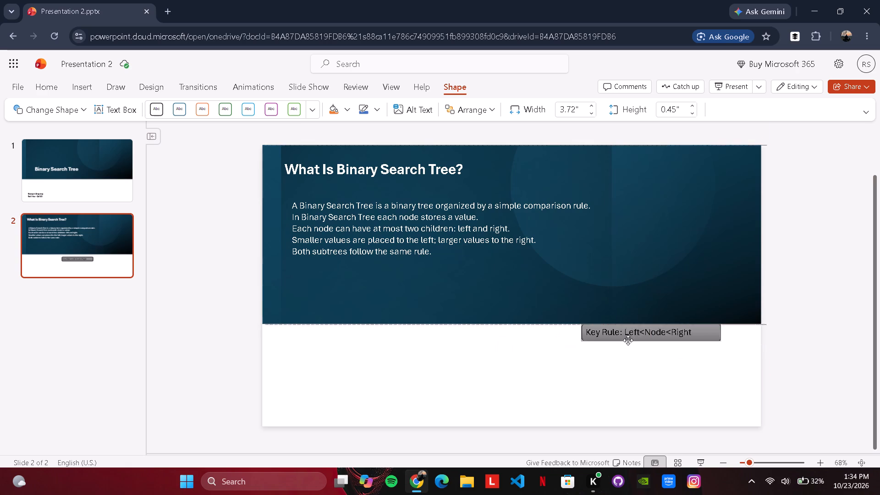
pyautogui.moveTo(628, 340); pyautogui.dragTo(641, 345)
pyautogui.click(813, 299)
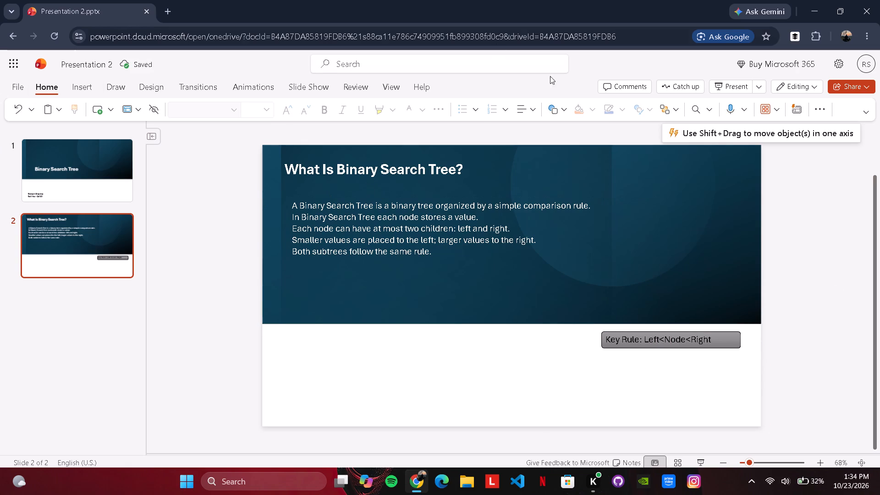
# Search the web in a new browser tab for binary search tree images.
pyautogui.click(93, 87)
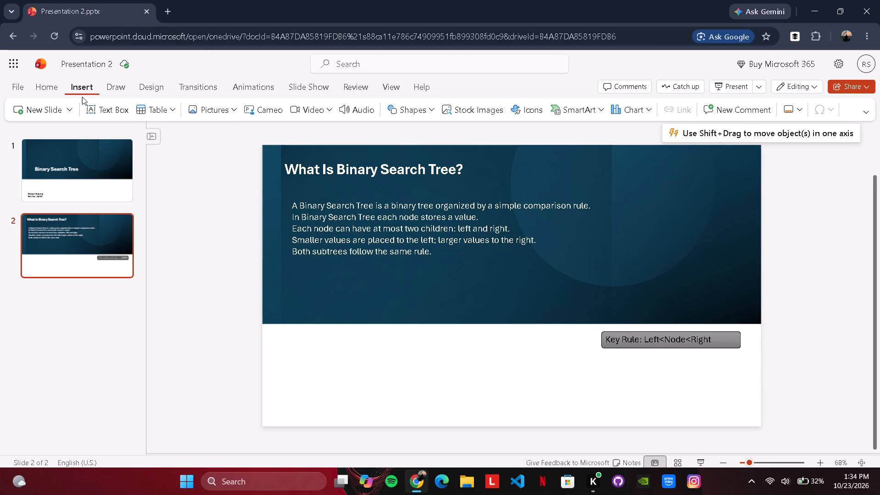
pyautogui.click(220, 107)
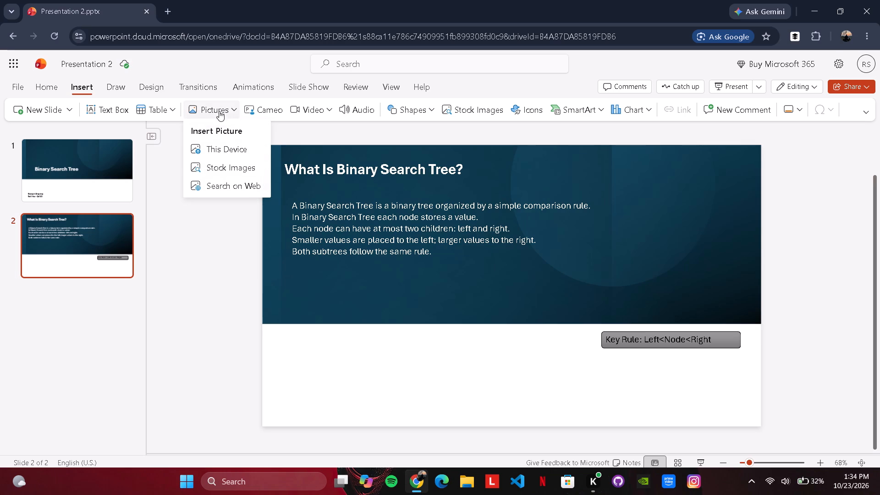
pyautogui.click(170, 17)
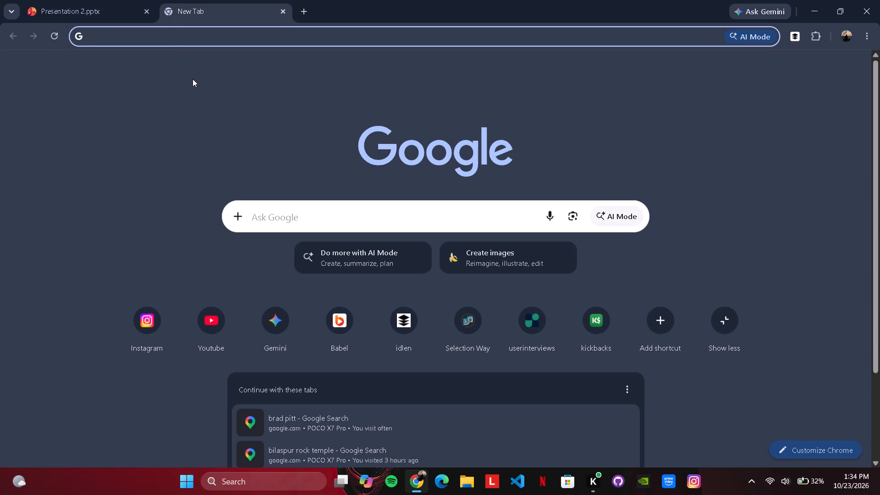
pyautogui.write('binary search tree')
pyautogui.press('space')
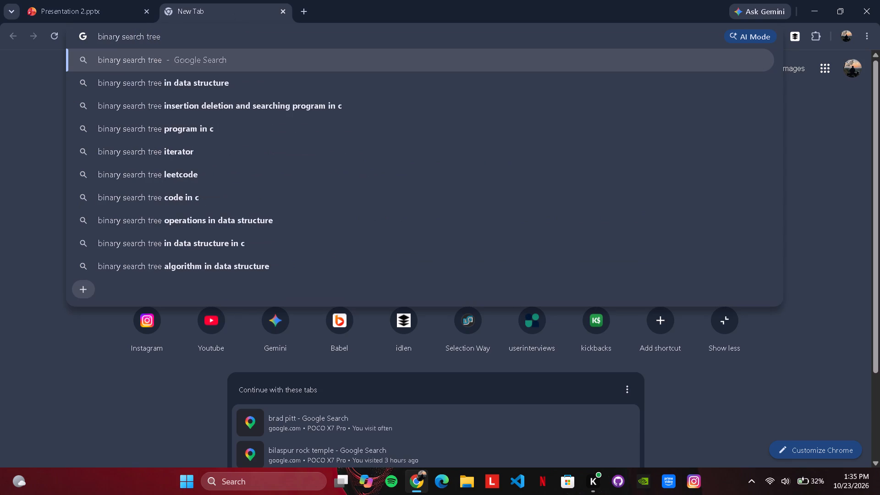
pyautogui.write('image')
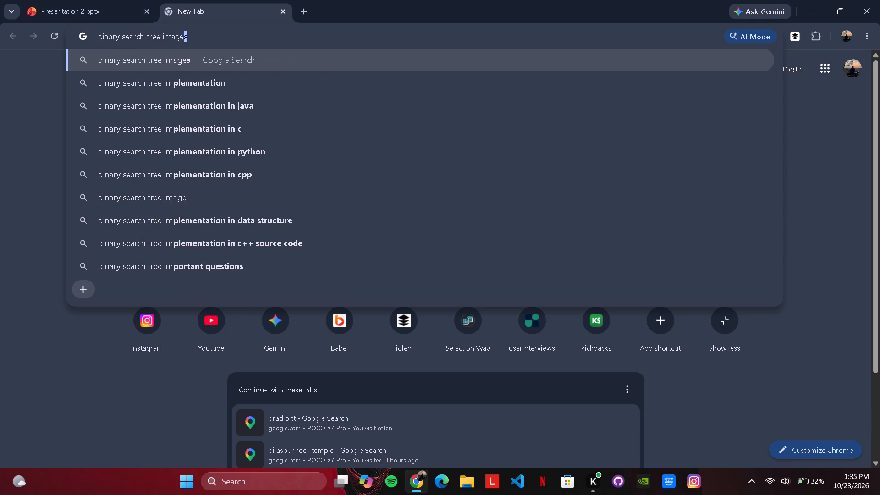
pyautogui.press('Return')
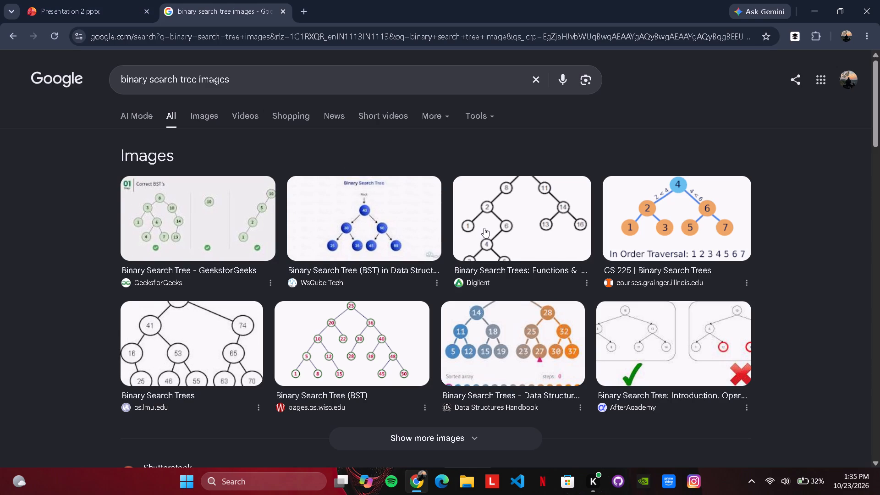
# Save the WsCube Tech Binary Search Tree diagram from the image results as bst.jpg.
pyautogui.click(351, 224)
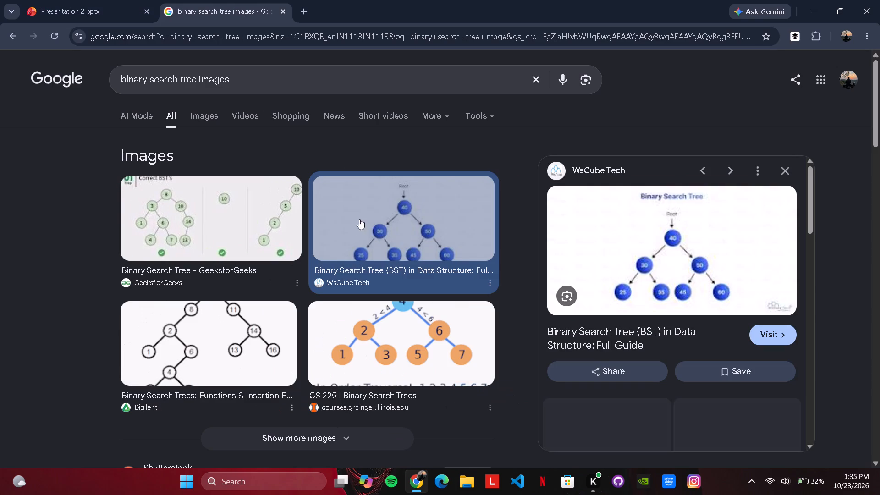
pyautogui.moveTo(655, 240); pyautogui.dragTo(649, 237, button='right')
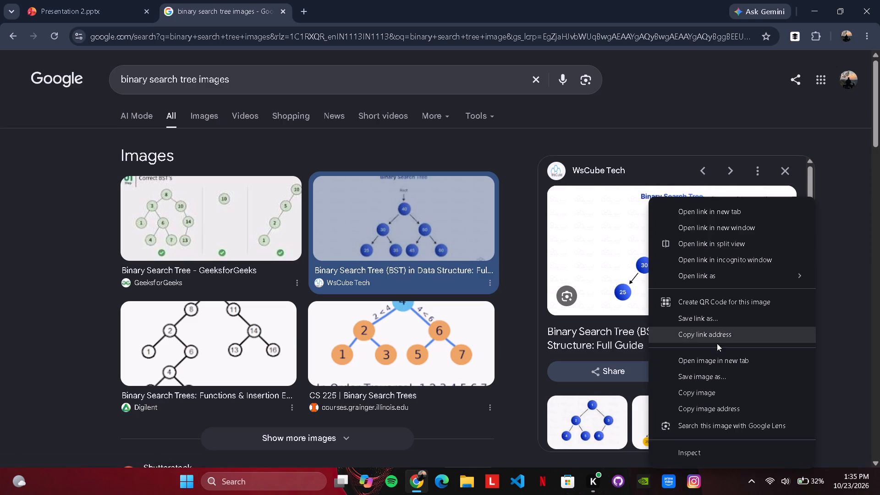
pyautogui.click(694, 378)
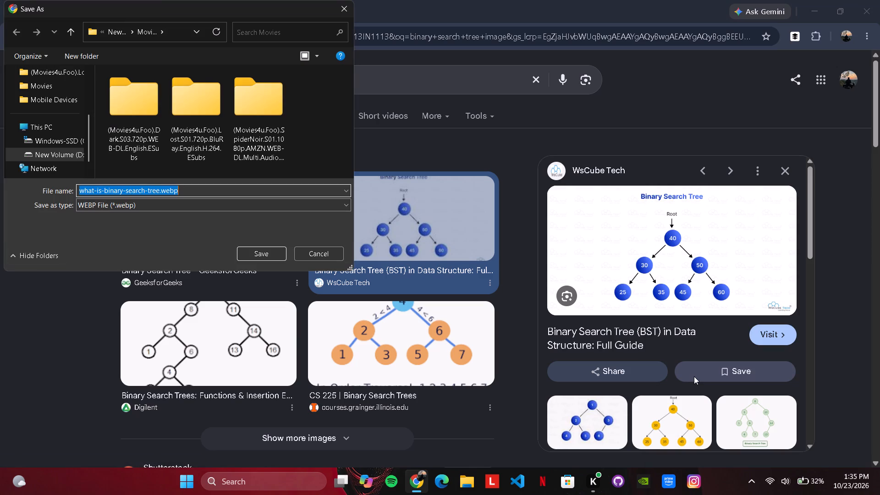
pyautogui.press('BackSpace')
pyautogui.write('bst')
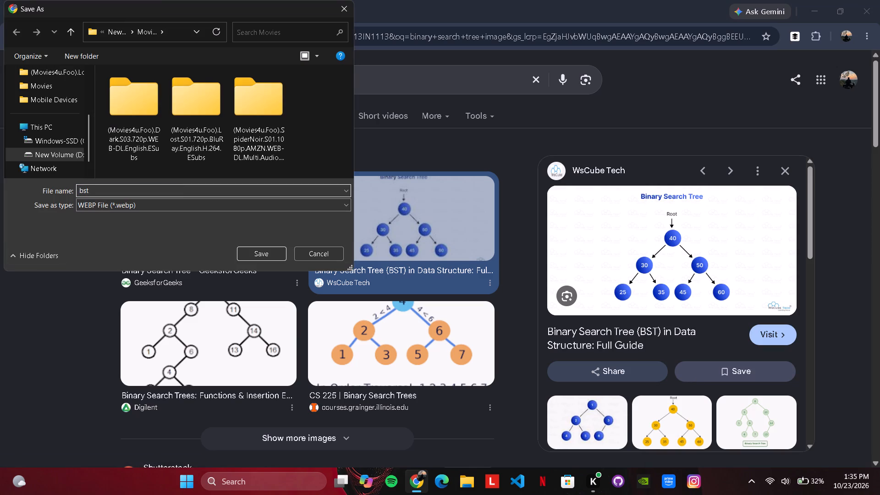
pyautogui.write('.jpg')
pyautogui.press('Return')
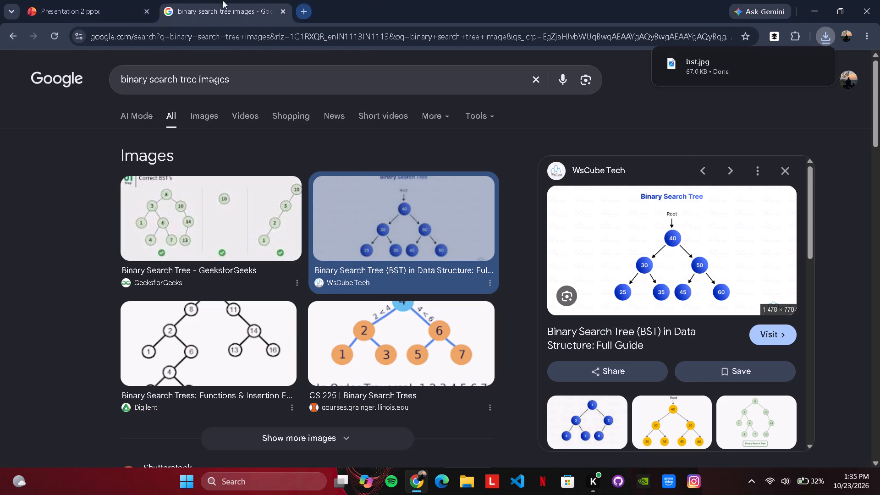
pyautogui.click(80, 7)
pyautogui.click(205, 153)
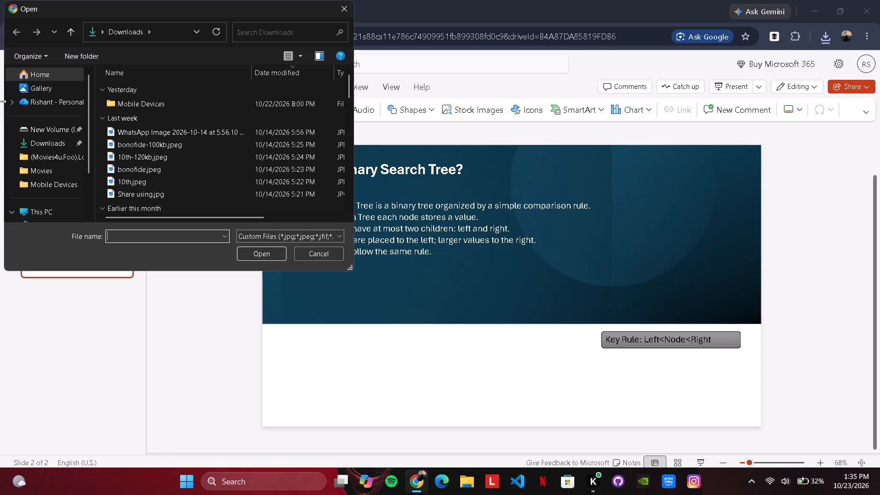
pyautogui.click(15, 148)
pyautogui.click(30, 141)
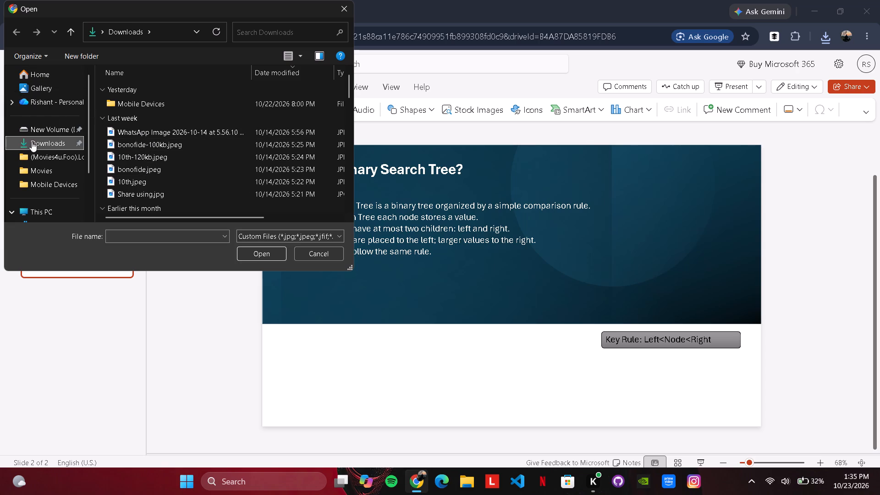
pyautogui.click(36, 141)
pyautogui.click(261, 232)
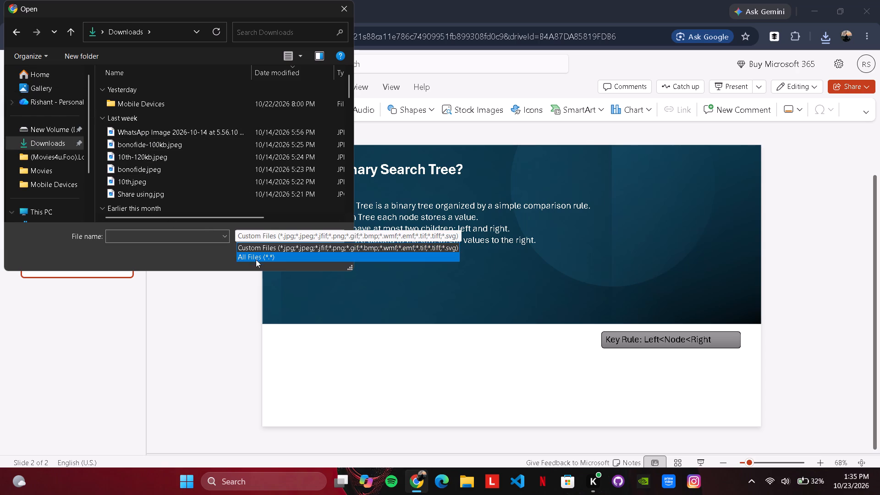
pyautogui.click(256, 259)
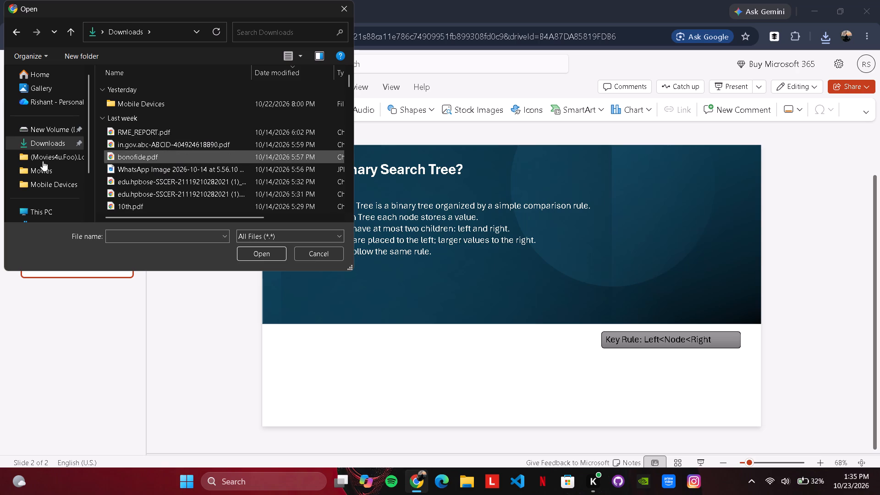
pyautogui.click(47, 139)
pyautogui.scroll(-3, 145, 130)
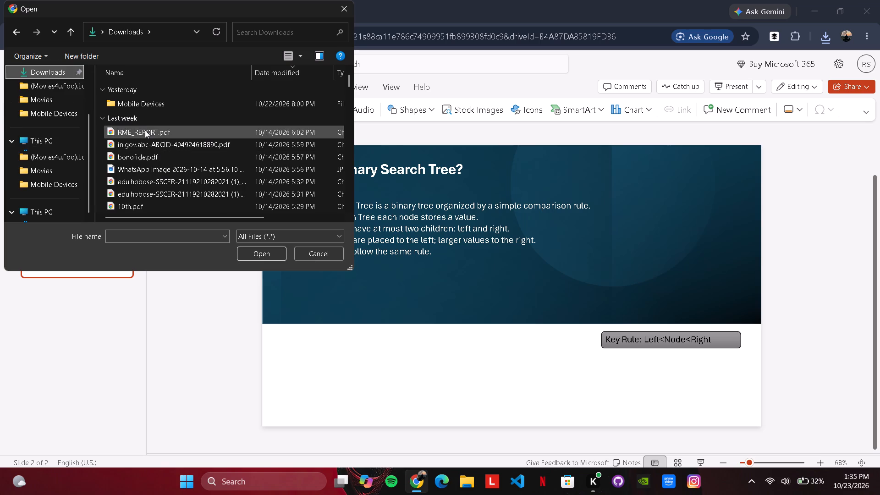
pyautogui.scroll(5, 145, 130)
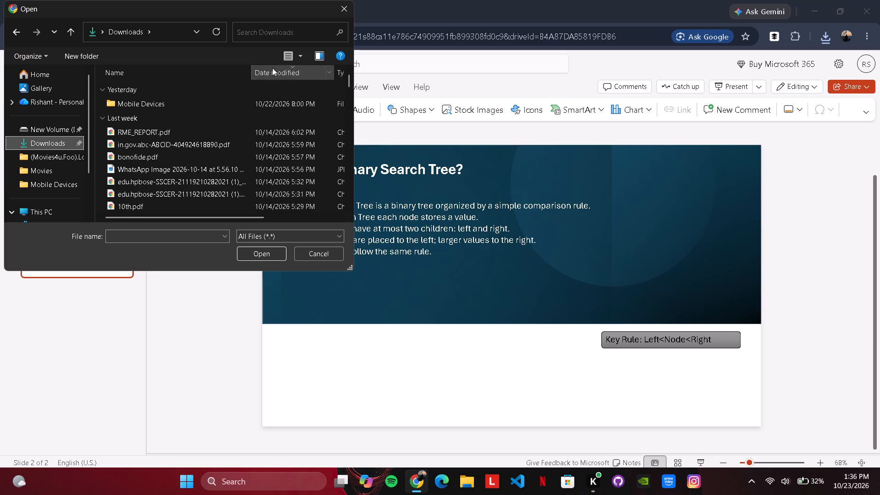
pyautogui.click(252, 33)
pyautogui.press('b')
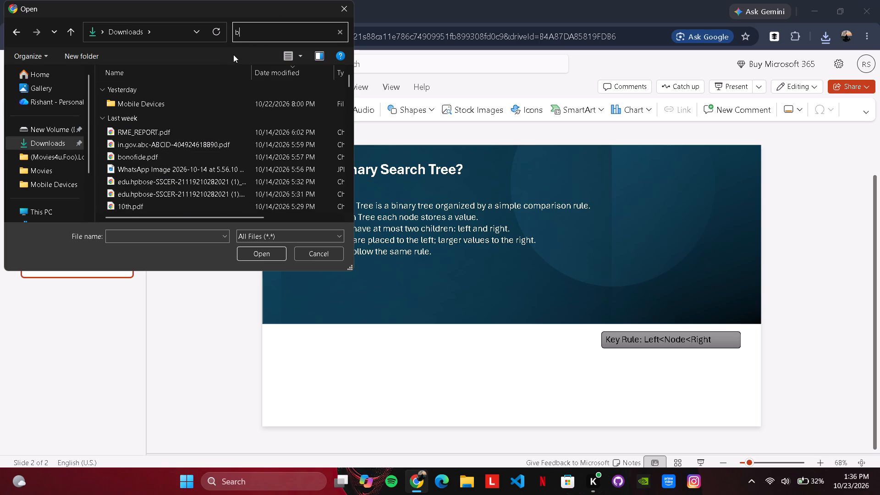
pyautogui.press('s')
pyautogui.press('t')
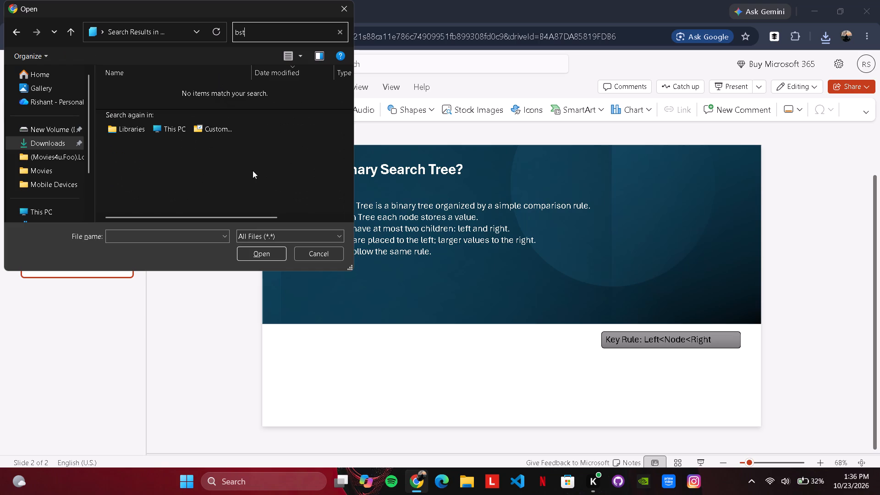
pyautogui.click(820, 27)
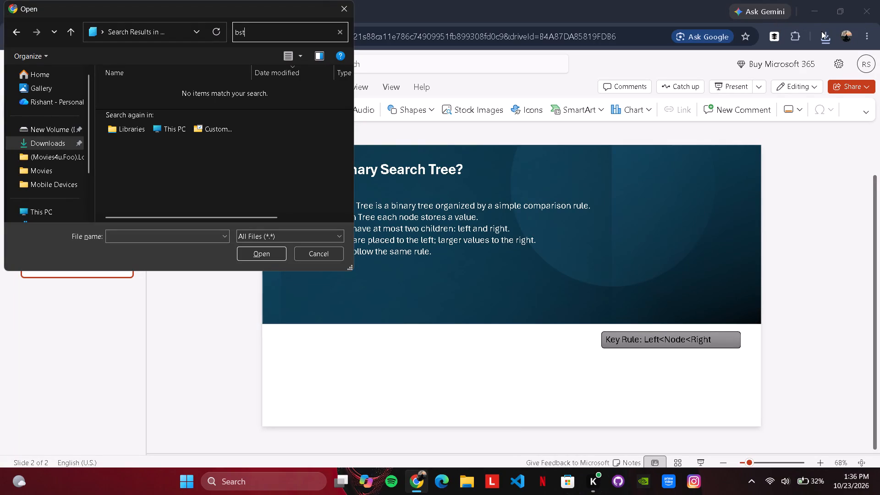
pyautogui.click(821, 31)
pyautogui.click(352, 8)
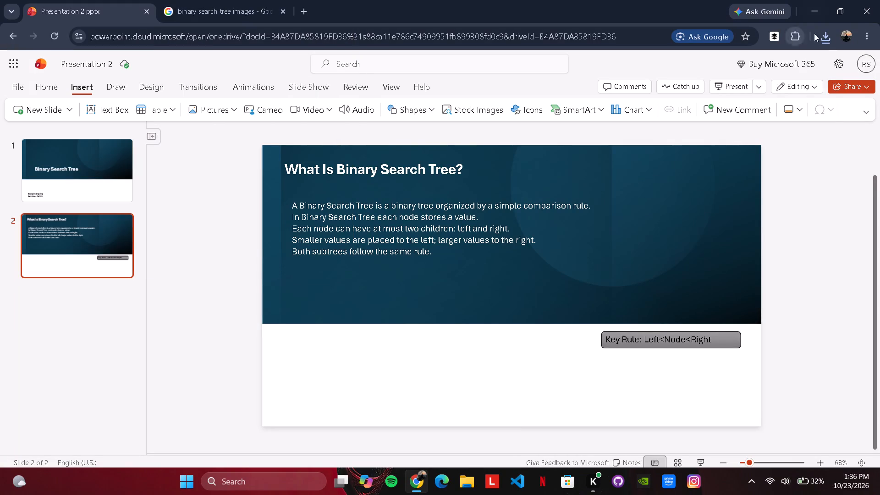
# Copy the downloaded bst.jpg from the Movies folder to Downloads and delete the original from Movies.
pyautogui.click(824, 36)
pyautogui.click(796, 86)
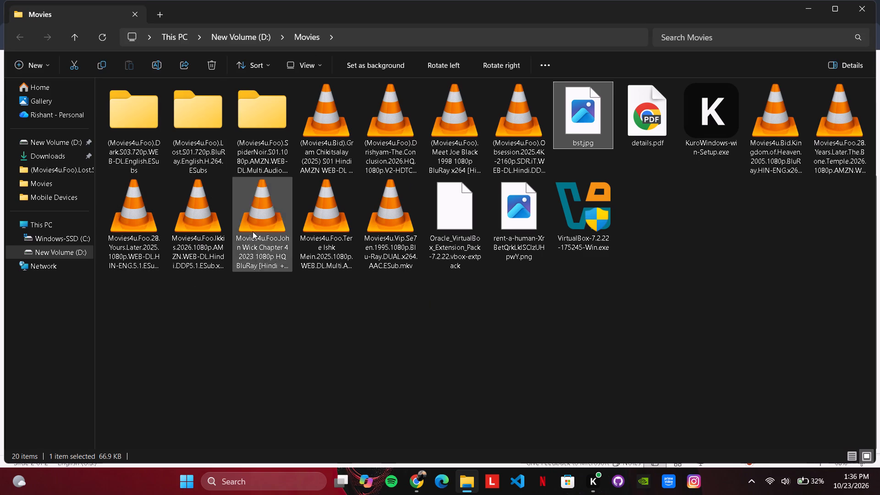
pyautogui.moveTo(596, 118); pyautogui.dragTo(596, 118)
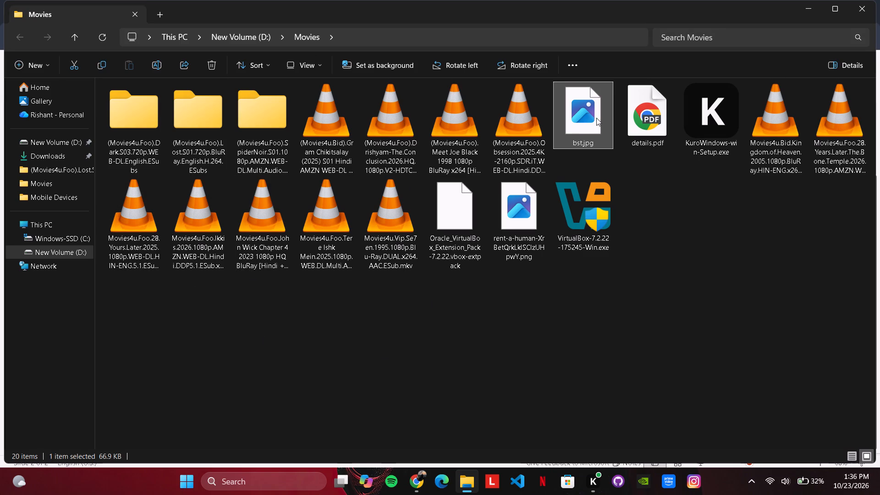
pyautogui.moveTo(596, 118); pyautogui.dragTo(57, 155)
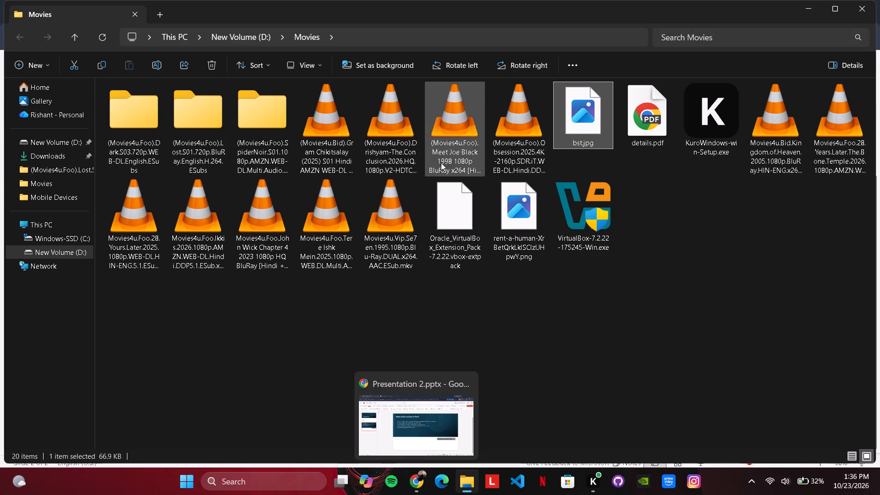
pyautogui.click(212, 68)
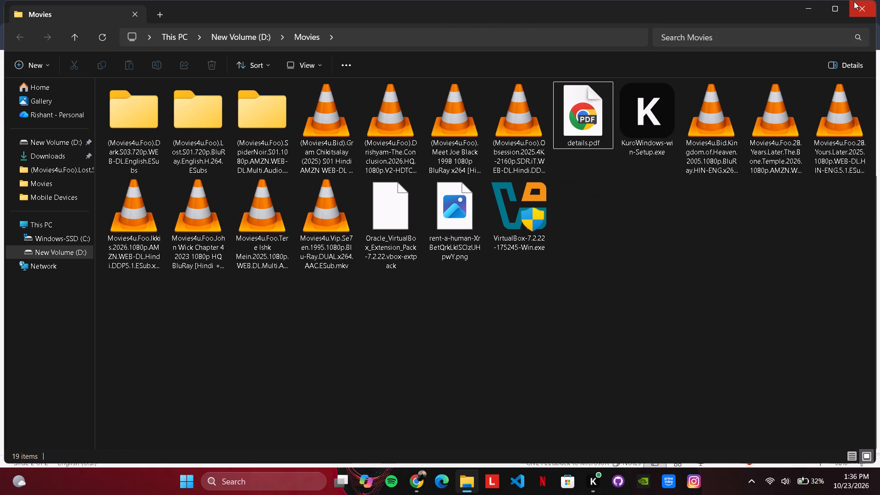
pyautogui.click(854, 1)
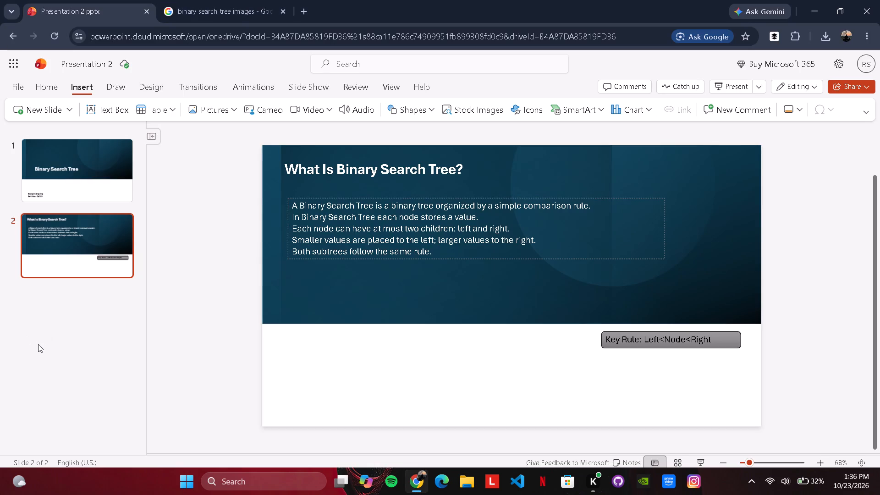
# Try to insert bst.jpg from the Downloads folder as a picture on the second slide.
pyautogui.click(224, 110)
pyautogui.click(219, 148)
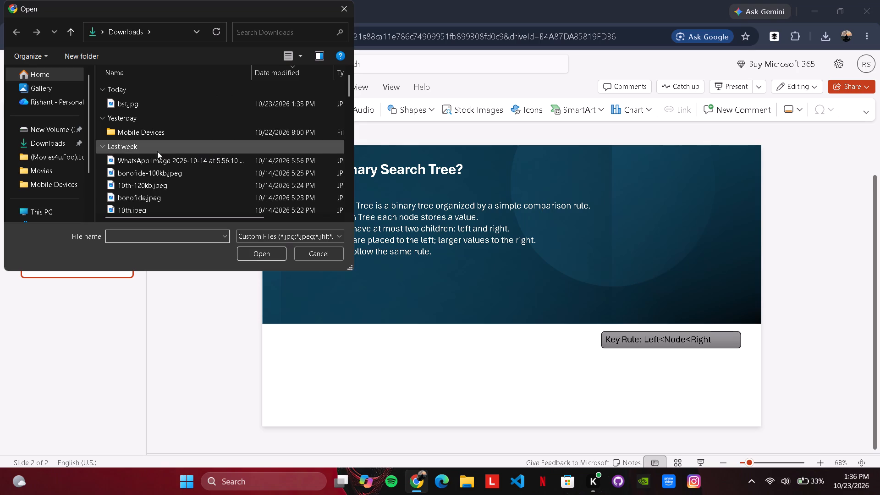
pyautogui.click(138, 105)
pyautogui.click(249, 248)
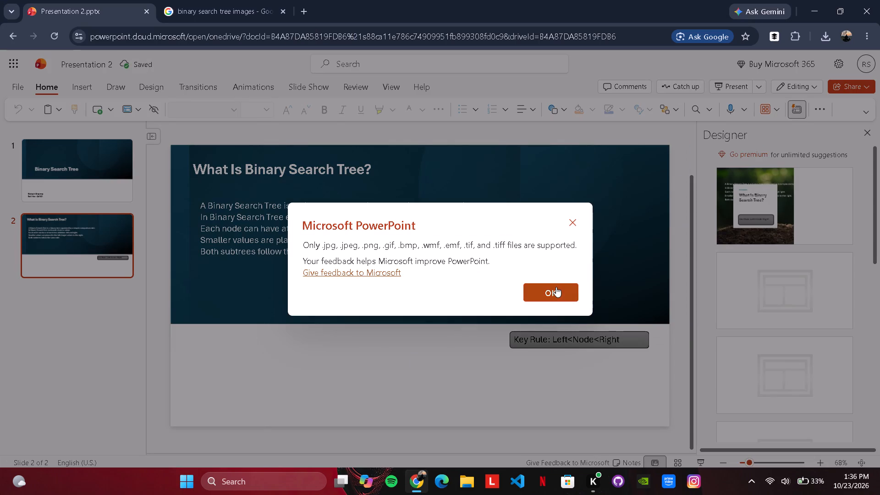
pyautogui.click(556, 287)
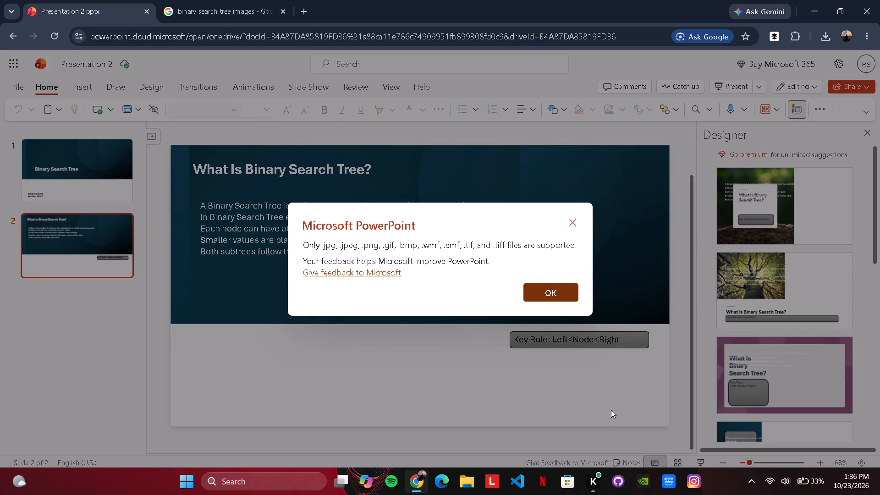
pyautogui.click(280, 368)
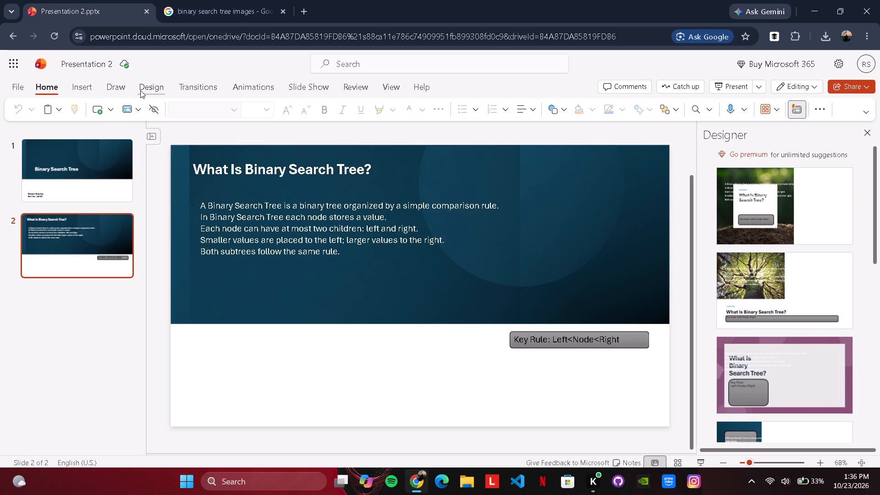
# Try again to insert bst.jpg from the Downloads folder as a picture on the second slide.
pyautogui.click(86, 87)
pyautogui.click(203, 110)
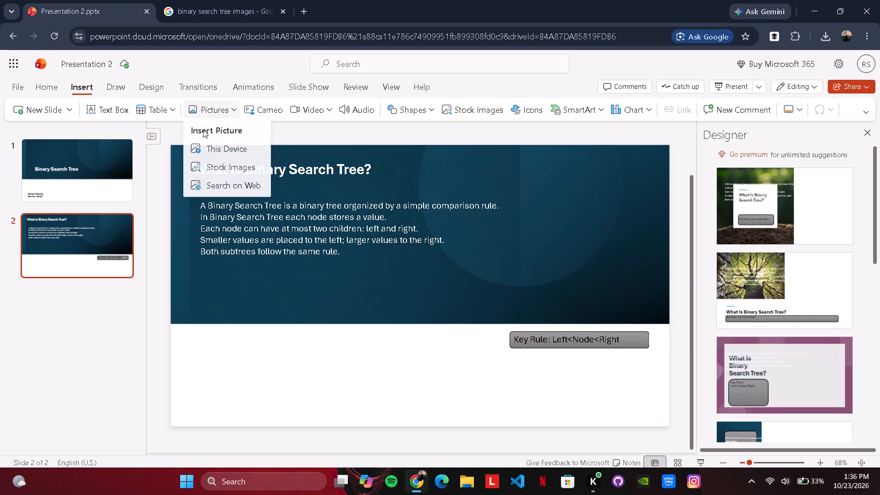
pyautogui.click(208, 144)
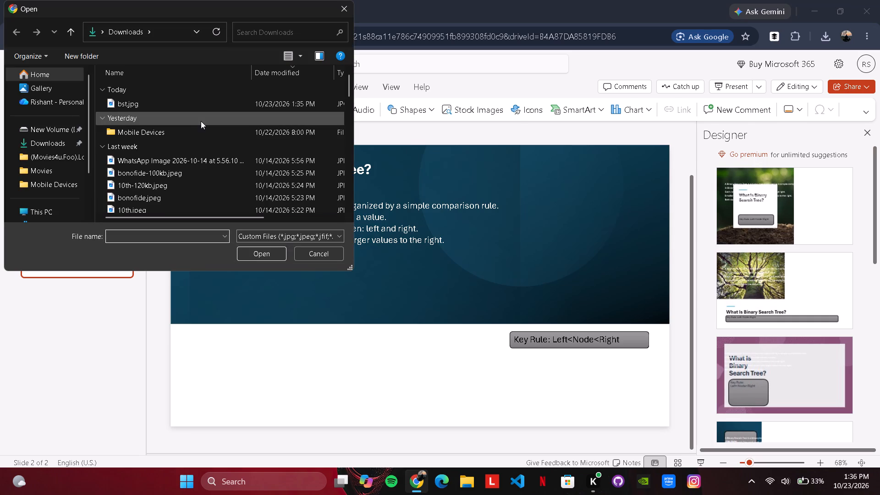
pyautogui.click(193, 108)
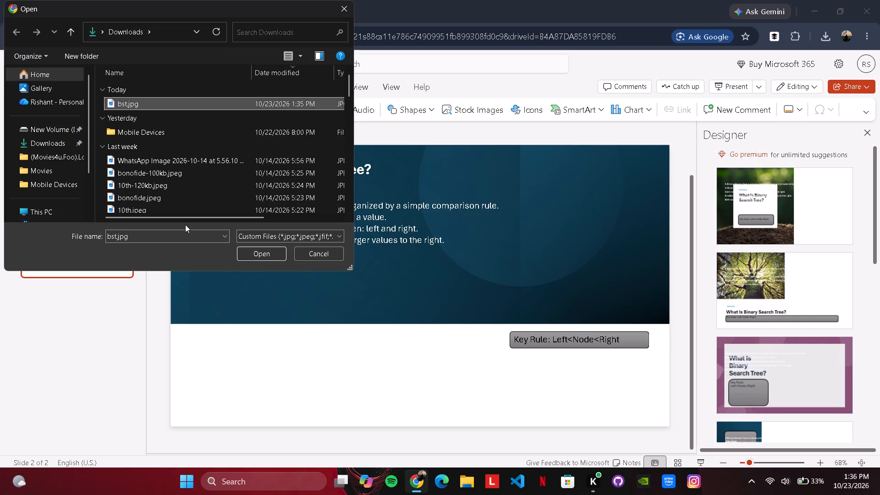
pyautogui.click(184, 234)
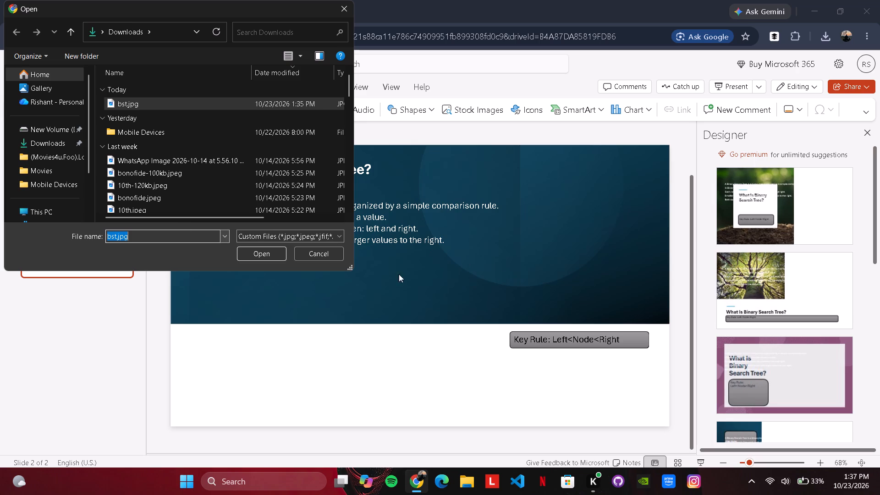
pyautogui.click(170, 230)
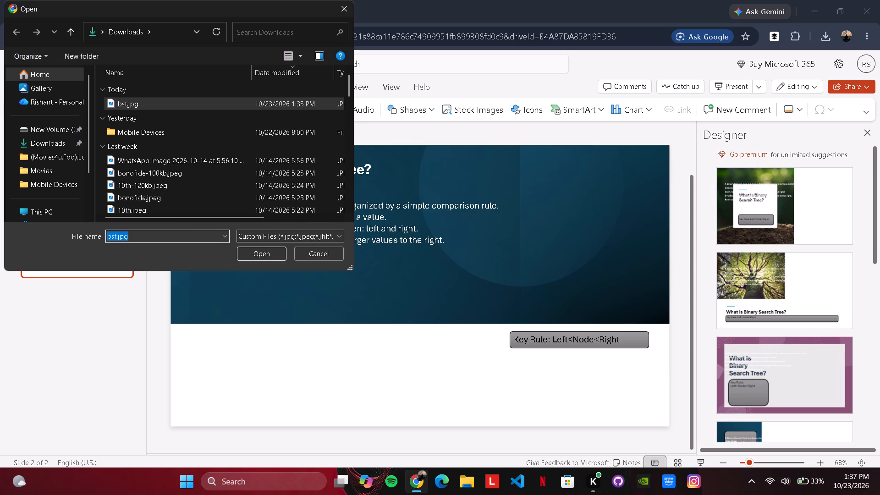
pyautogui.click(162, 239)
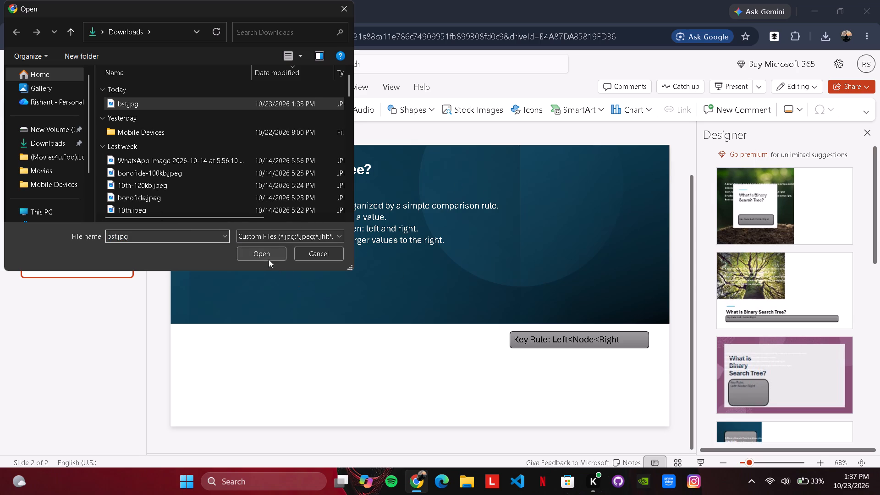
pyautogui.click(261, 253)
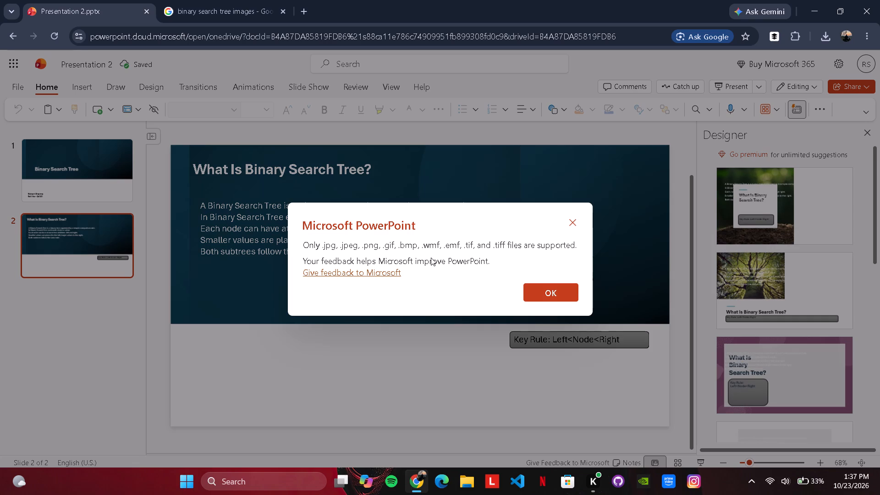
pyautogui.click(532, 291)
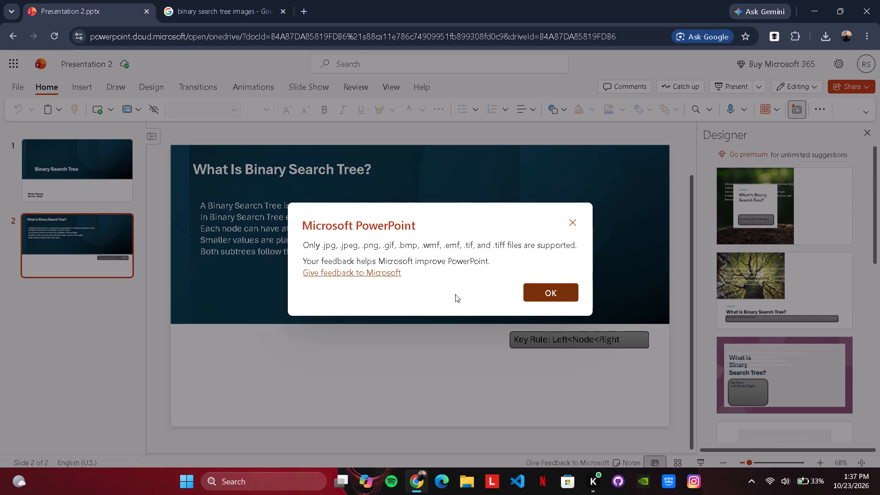
# Save the WsCube Tech Binary Search Tree diagram from the image results to Downloads as bst.jpeg, with the file type All Files.
pyautogui.click(253, 4)
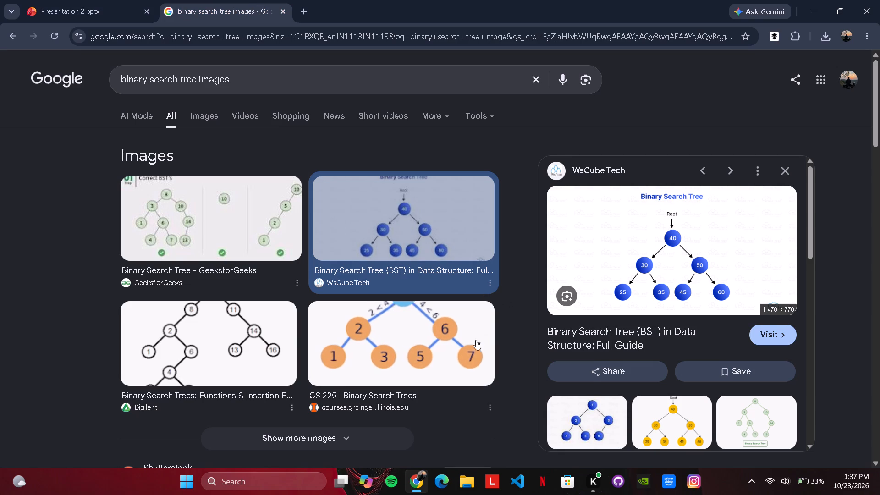
pyautogui.scroll(-1, 475, 341)
pyautogui.scroll(-1, 611, 264)
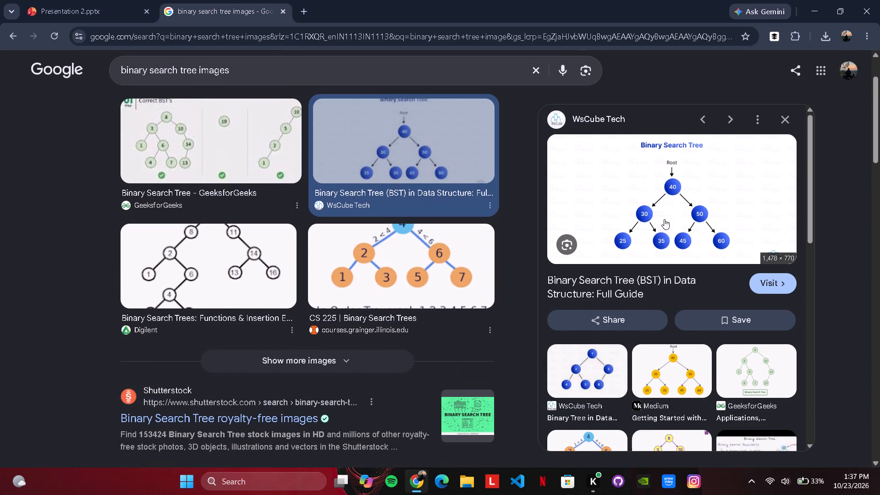
pyautogui.rightClick(665, 218)
pyautogui.scroll(-1, 665, 218)
pyautogui.scroll(-1, 712, 375)
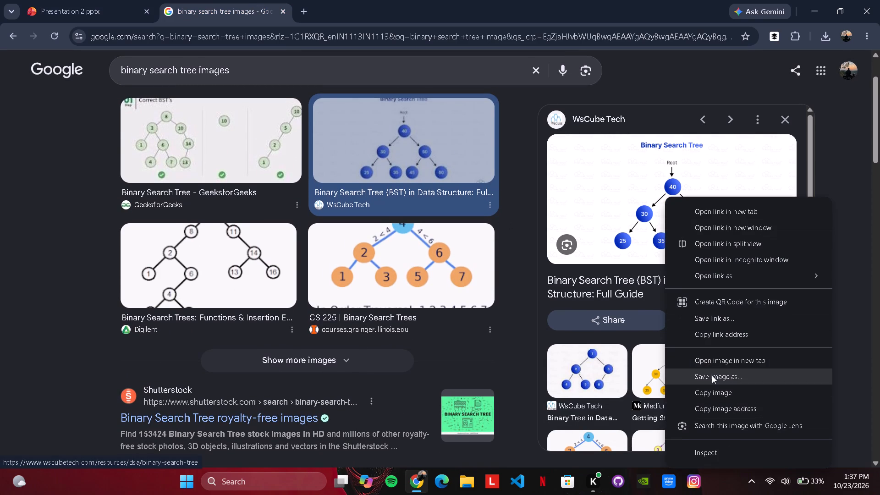
pyautogui.click(712, 375)
pyautogui.scroll(-1, 483, 348)
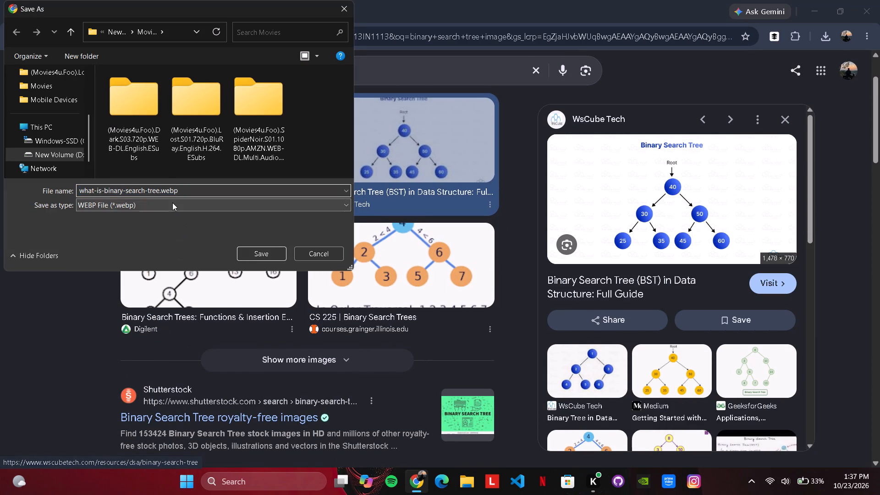
pyautogui.click(172, 203)
pyautogui.click(171, 225)
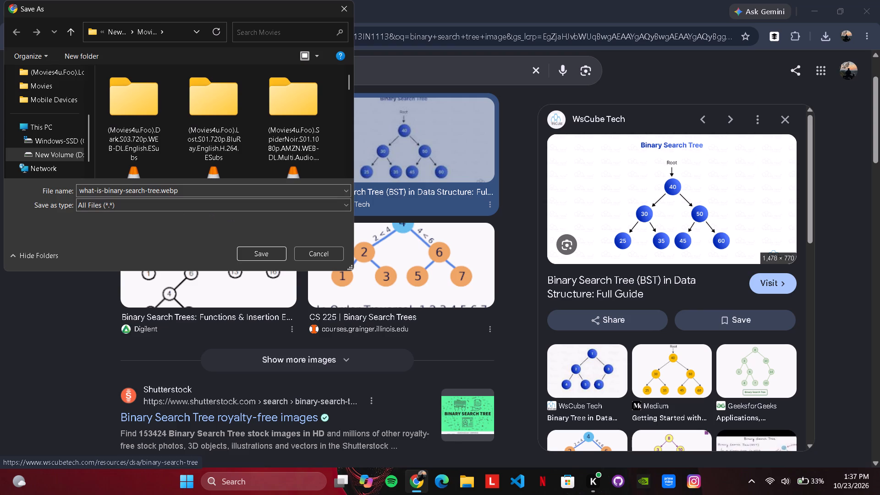
pyautogui.click(230, 190)
pyautogui.scroll(-1, 230, 190)
pyautogui.click(229, 190)
pyautogui.scroll(-1, 229, 189)
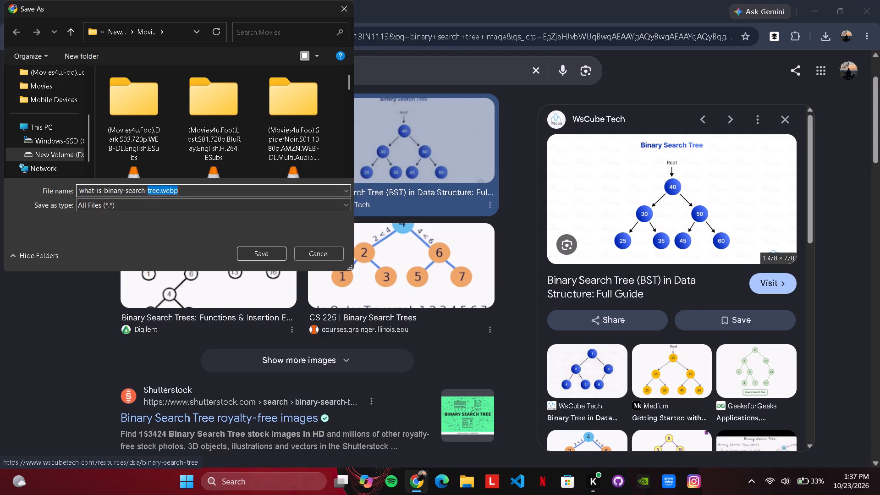
pyautogui.press('BackSpace')
pyautogui.press('BackSpace')
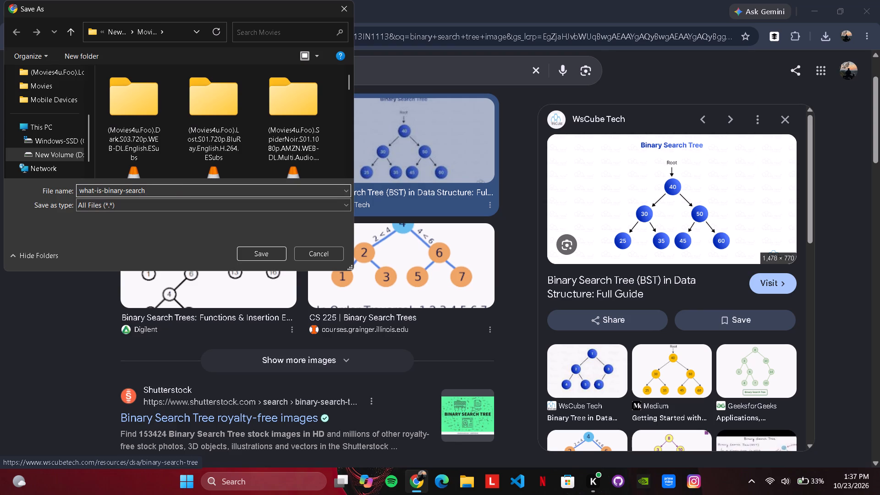
pyautogui.press('BackSpace')
pyautogui.press('BackSpace')
pyautogui.press('BackSpace')
pyautogui.press('BackSpace')
pyautogui.press('BackSpace')
pyautogui.press('BackSpace')
pyautogui.press('BackSpace')
pyautogui.press('BackSpace')
pyautogui.press('BackSpace')
pyautogui.press('BackSpace')
pyautogui.press('BackSpace')
pyautogui.press('BackSpace')
pyautogui.press('BackSpace')
pyautogui.press('BackSpace')
pyautogui.press('BackSpace')
pyautogui.press('BackSpace')
pyautogui.press('BackSpace')
pyautogui.press('BackSpace')
pyautogui.press('BackSpace')
pyautogui.press('BackSpace')
pyautogui.write('bst.')
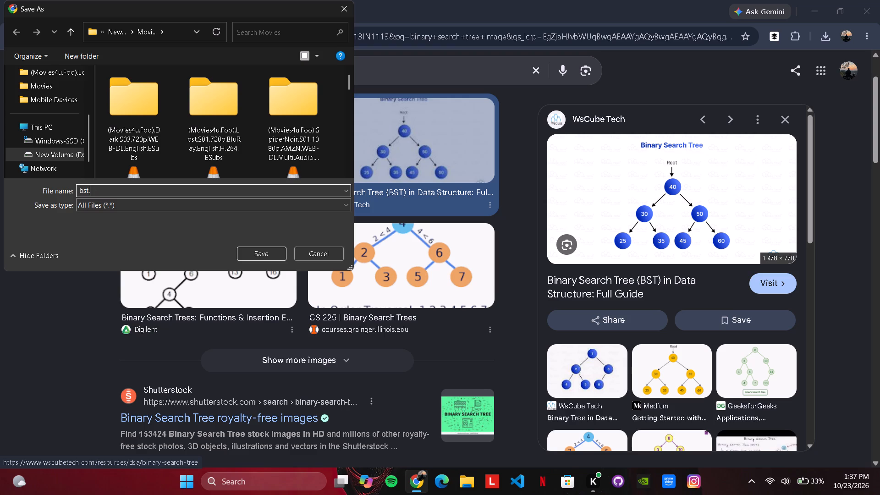
pyautogui.write('jpeg')
pyautogui.scroll(-1, 23, 81)
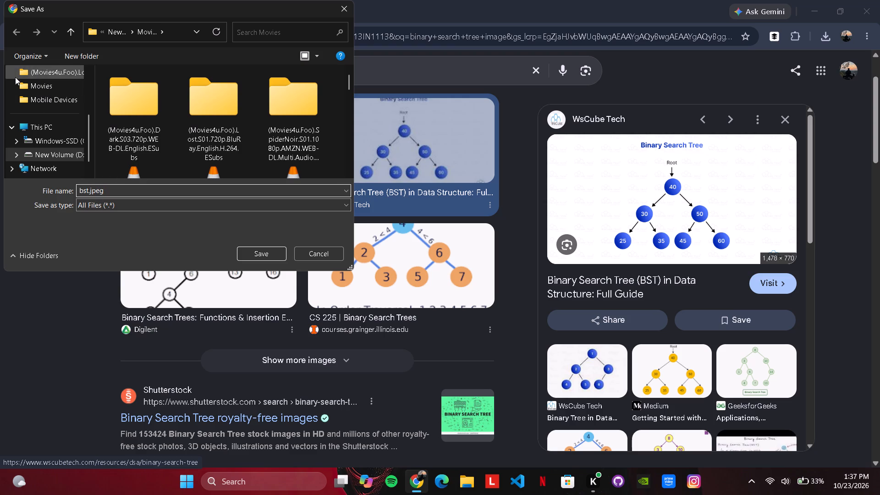
pyautogui.scroll(3, 15, 77)
pyautogui.scroll(2, 38, 115)
pyautogui.scroll(-5, 38, 113)
pyautogui.scroll(6, 38, 113)
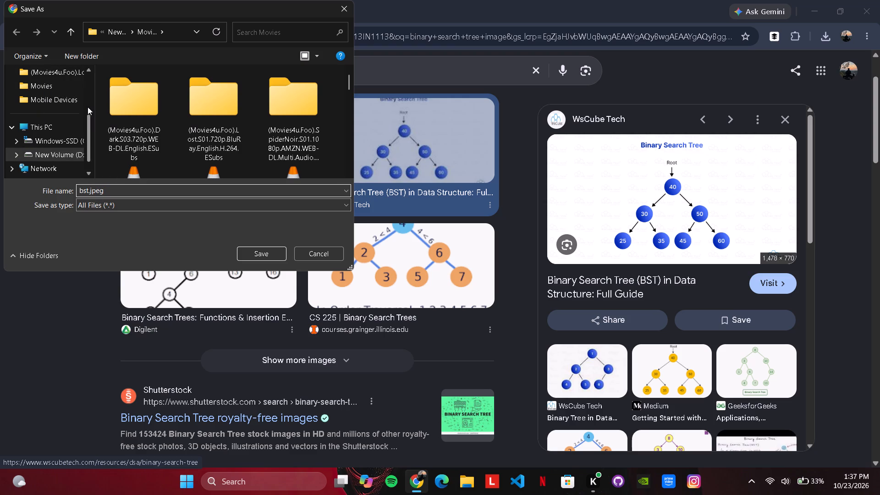
pyautogui.click(79, 129)
pyautogui.moveTo(88, 134); pyautogui.dragTo(99, 66)
pyautogui.click(59, 143)
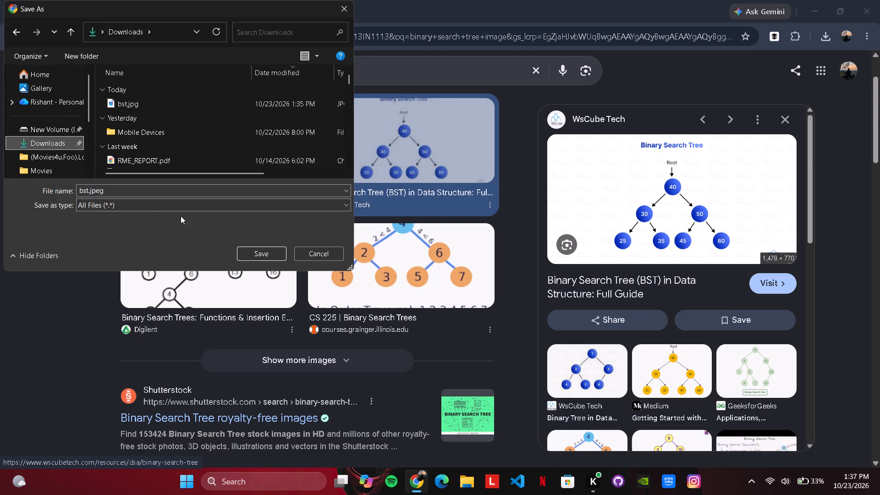
pyautogui.click(261, 252)
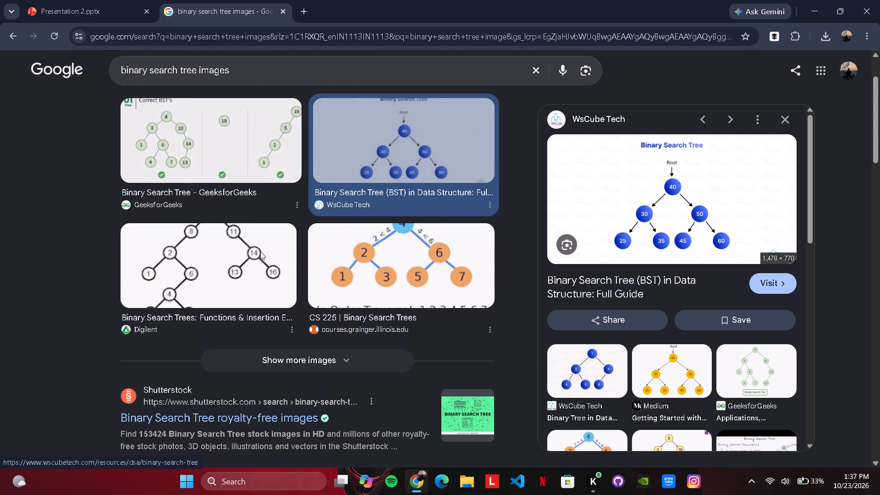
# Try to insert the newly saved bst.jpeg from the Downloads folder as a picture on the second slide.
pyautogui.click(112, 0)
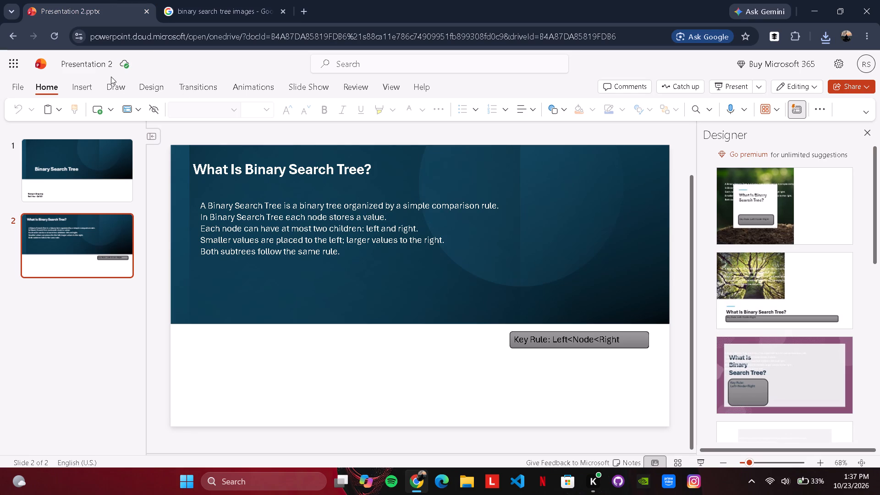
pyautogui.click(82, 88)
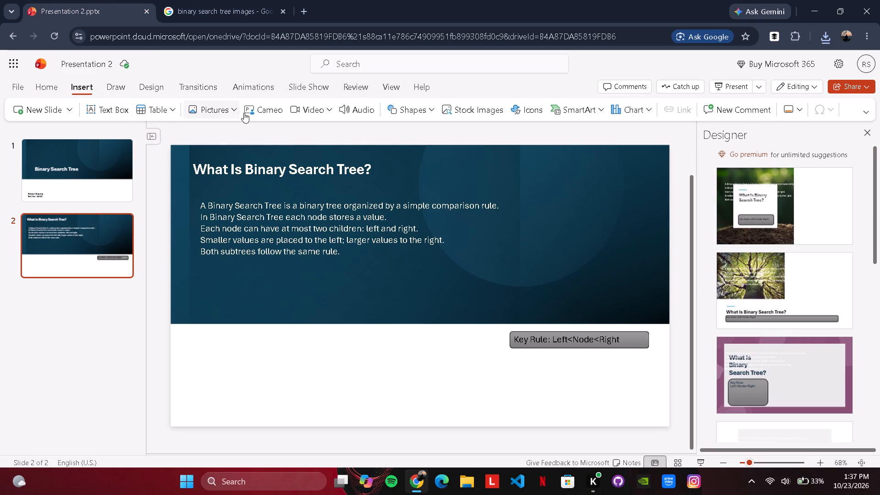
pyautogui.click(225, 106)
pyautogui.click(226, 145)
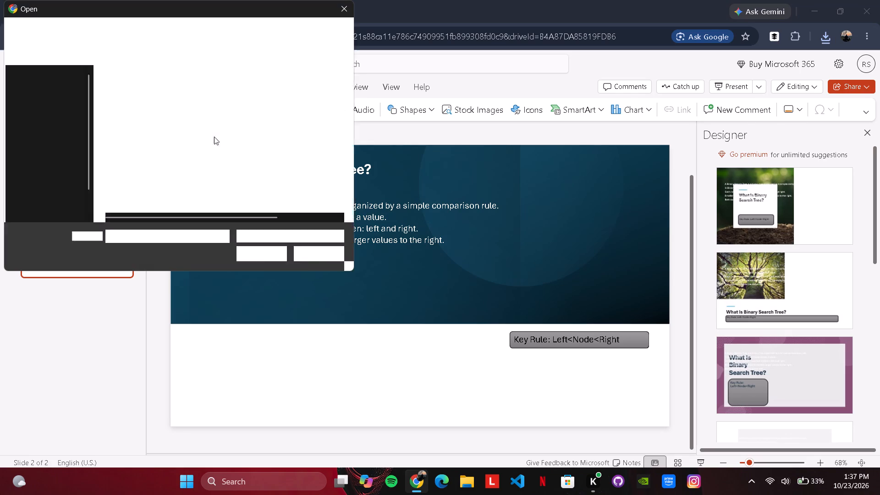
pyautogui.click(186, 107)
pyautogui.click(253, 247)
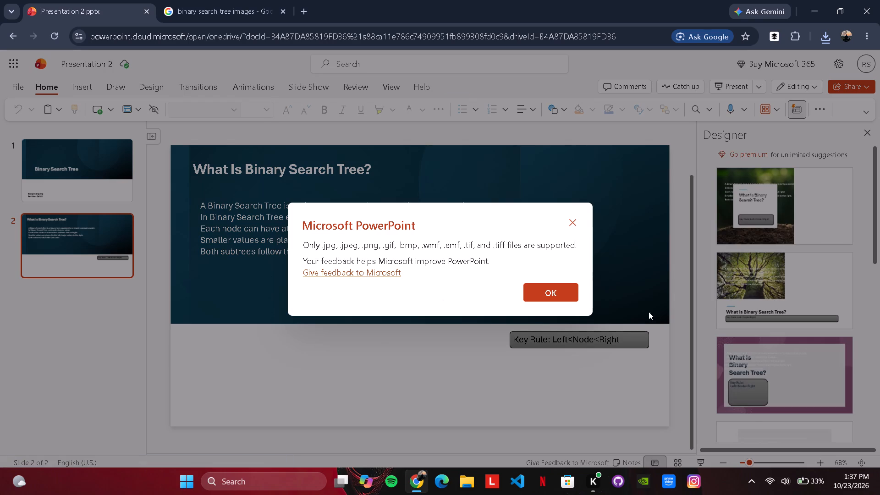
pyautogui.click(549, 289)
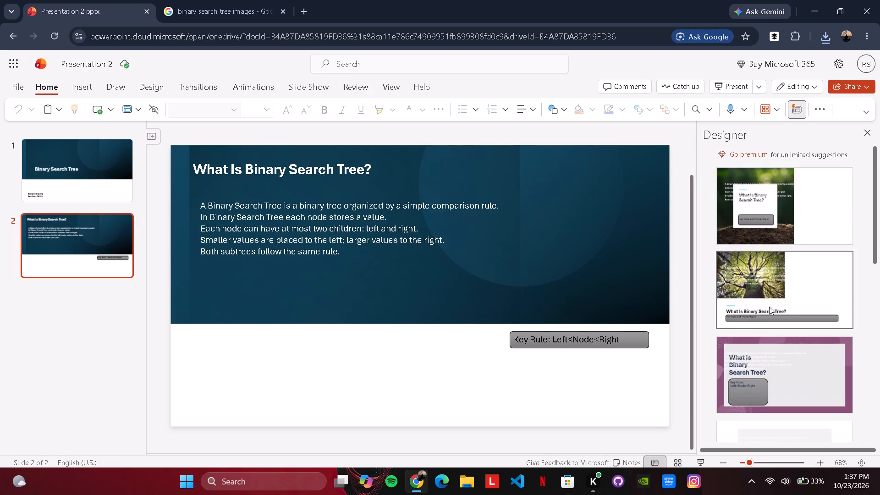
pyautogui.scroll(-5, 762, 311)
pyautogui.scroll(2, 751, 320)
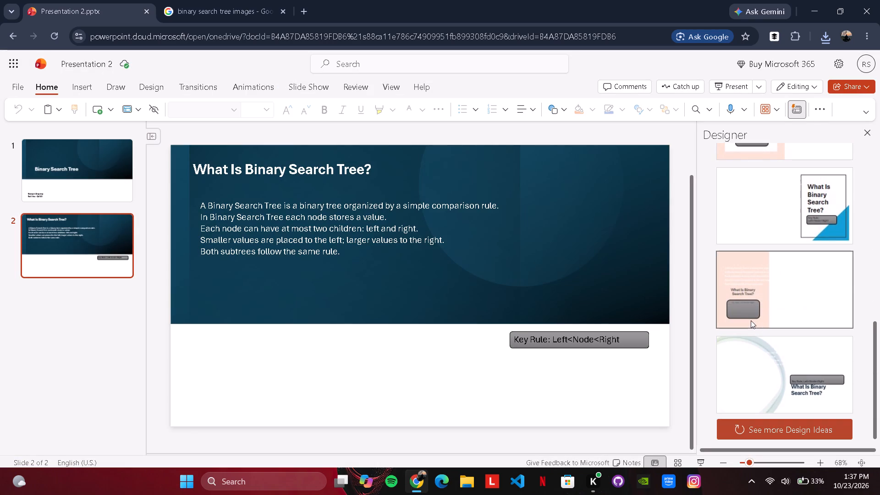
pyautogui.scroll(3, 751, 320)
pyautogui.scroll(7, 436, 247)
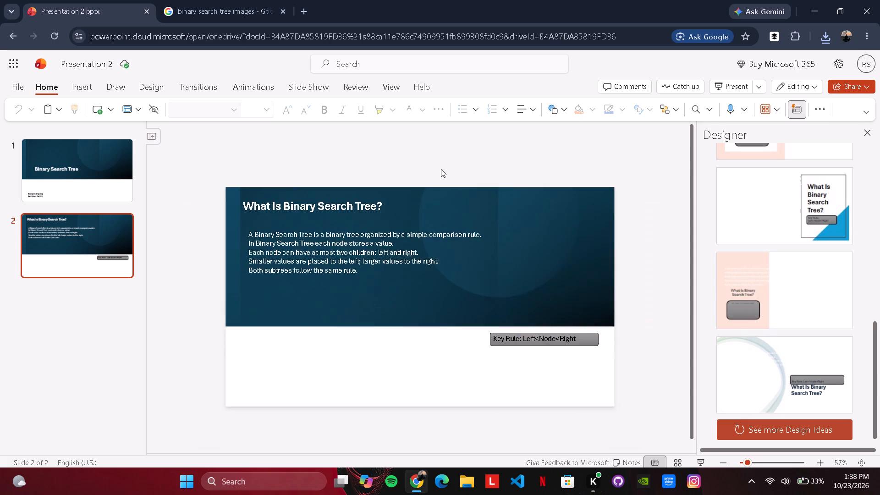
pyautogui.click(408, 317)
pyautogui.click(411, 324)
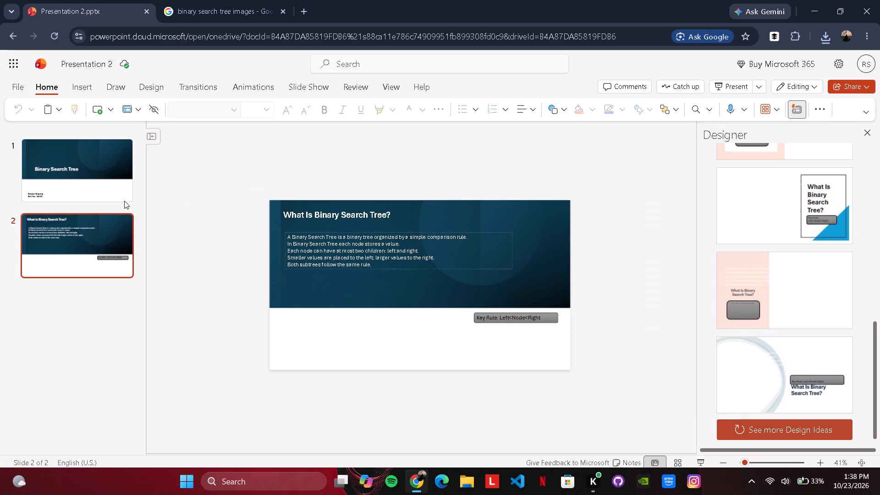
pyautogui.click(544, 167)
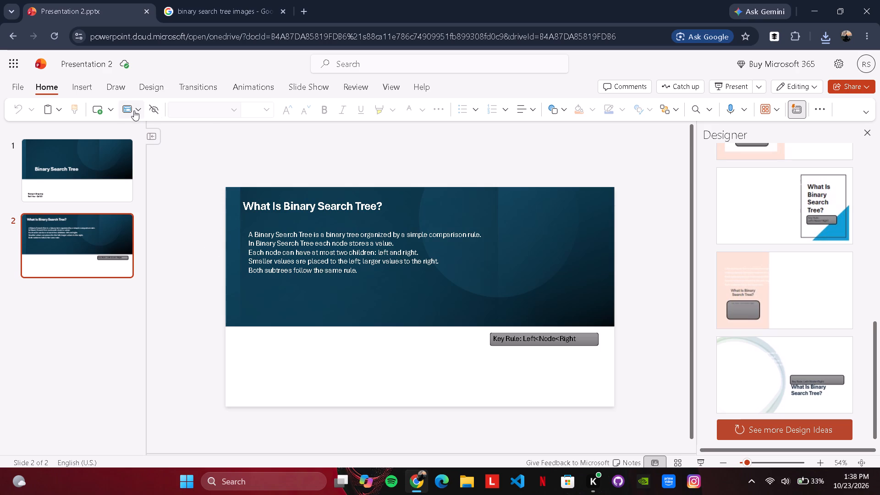
# Copy the WsCube Tech Binary Search Tree diagram image from the search results and return to the presentation.
pyautogui.click(220, 0)
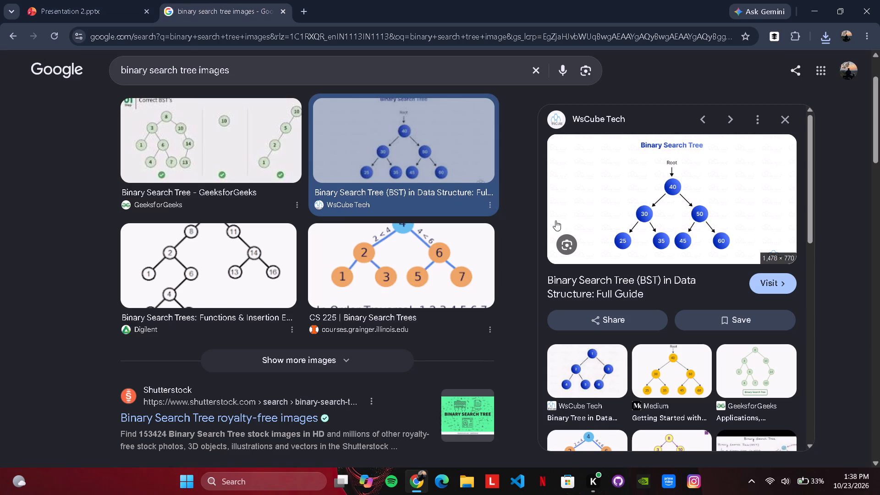
pyautogui.moveTo(642, 205); pyautogui.dragTo(646, 211, button='right')
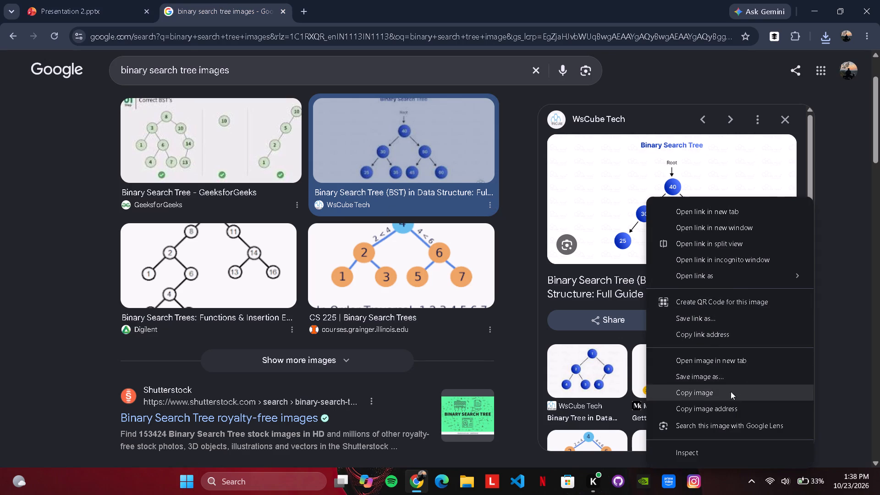
pyautogui.click(731, 405)
pyautogui.rightClick(621, 197)
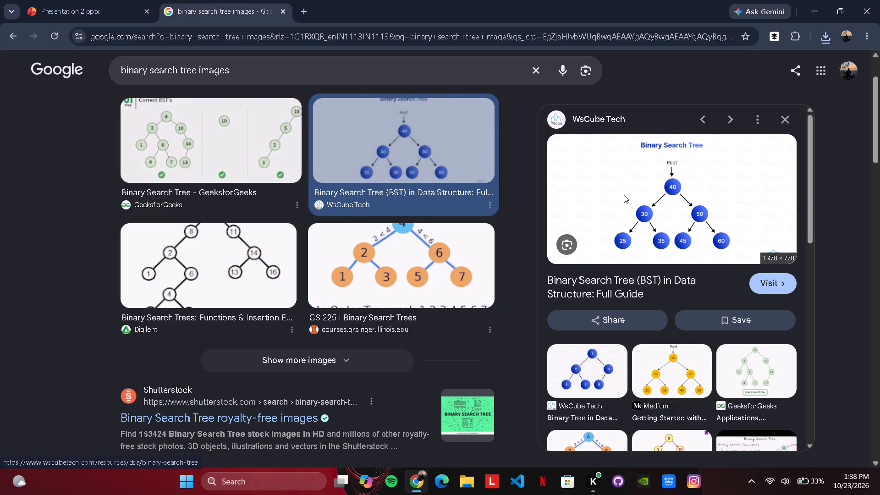
pyautogui.click(668, 390)
pyautogui.click(111, 5)
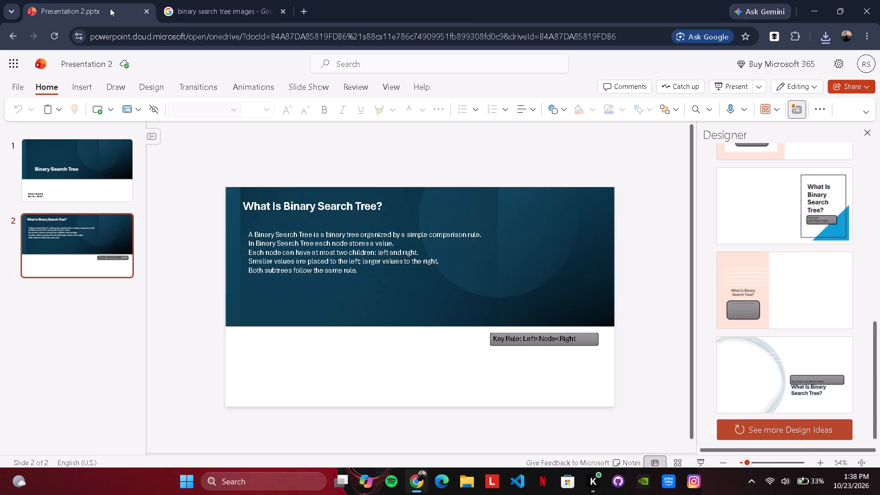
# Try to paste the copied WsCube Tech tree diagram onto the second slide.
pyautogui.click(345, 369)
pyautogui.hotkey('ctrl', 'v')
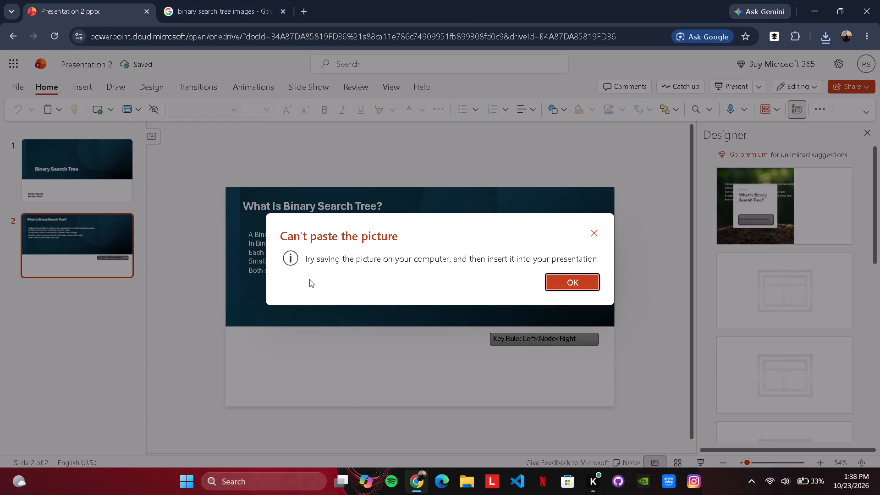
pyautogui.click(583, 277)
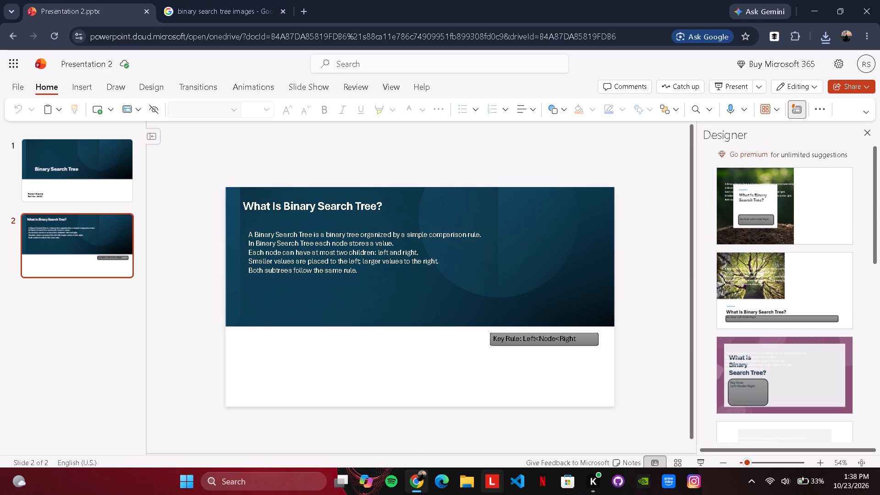
# Open bst.jpeg from the recent files in File Explorer, delete both bst.jpeg and bst.jpg, and close the photo viewer and file window.
pyautogui.click(460, 482)
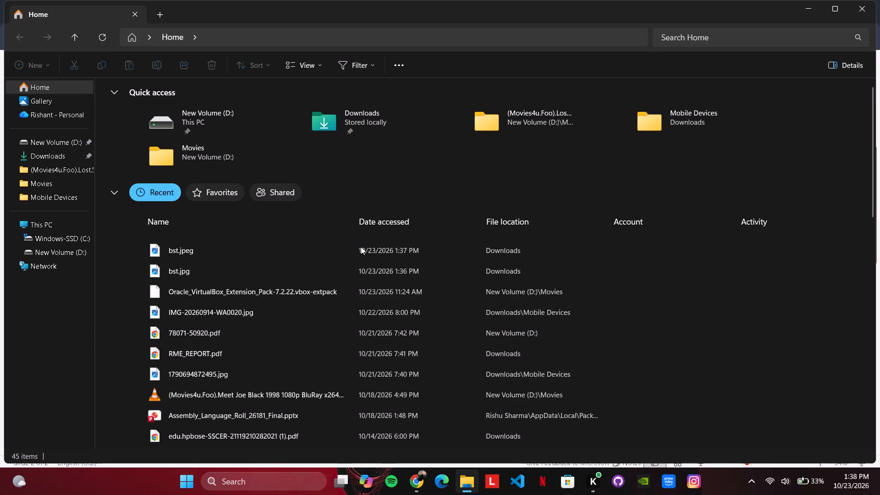
pyautogui.doubleClick(254, 249)
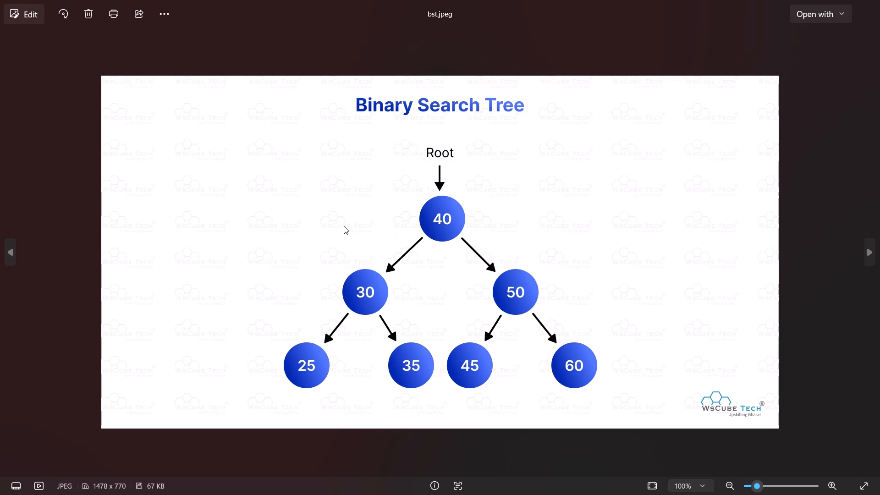
pyautogui.click(97, 0)
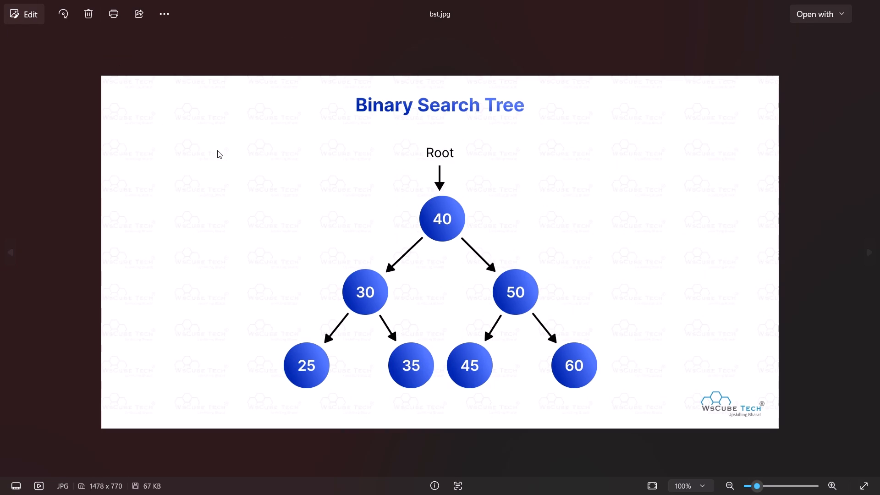
pyautogui.click(81, 18)
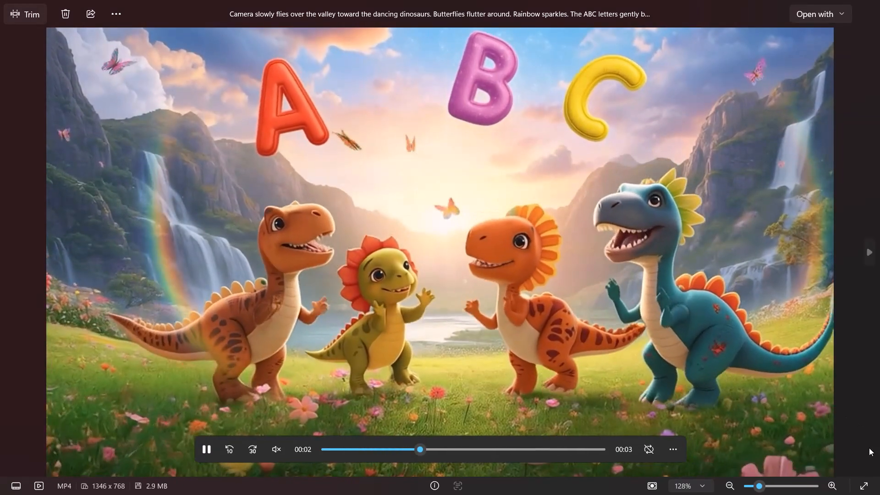
pyautogui.click(863, 484)
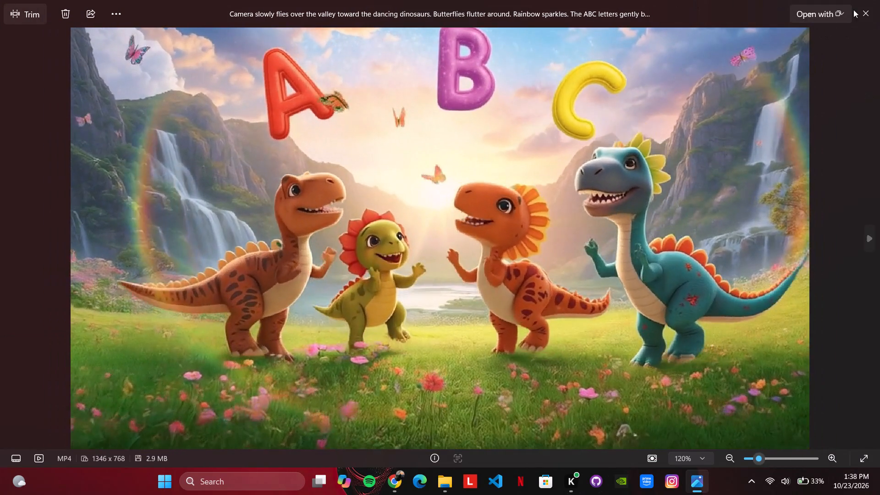
pyautogui.click(858, 6)
pyautogui.moveTo(874, 5); pyautogui.dragTo(870, 4)
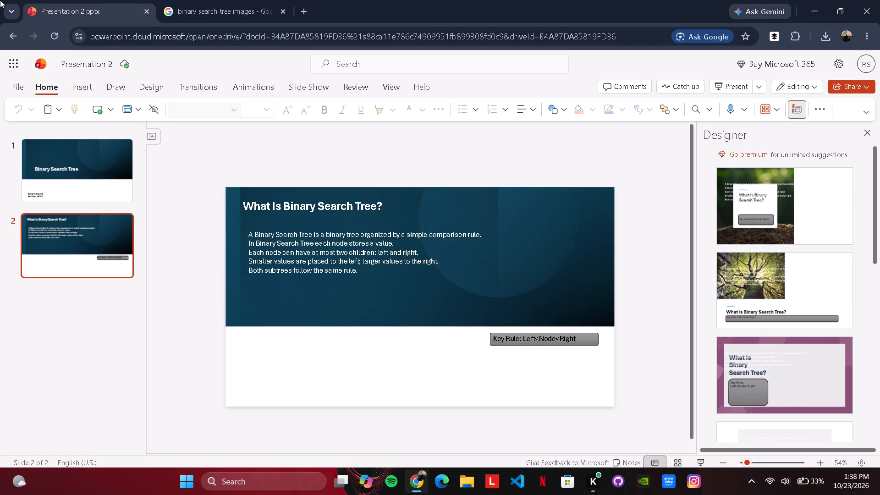
# Browse the Google Images results for another binary search tree diagram, previewing the Digilent, Gate Vidyalay and GeeksforGeeks pictures.
pyautogui.click(209, 0)
pyautogui.scroll(1, 274, 271)
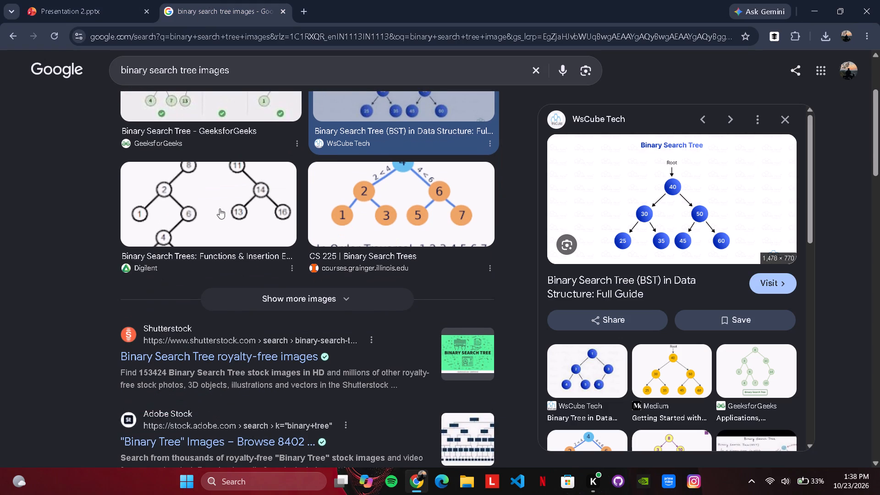
pyautogui.click(349, 292)
pyautogui.scroll(1, 349, 292)
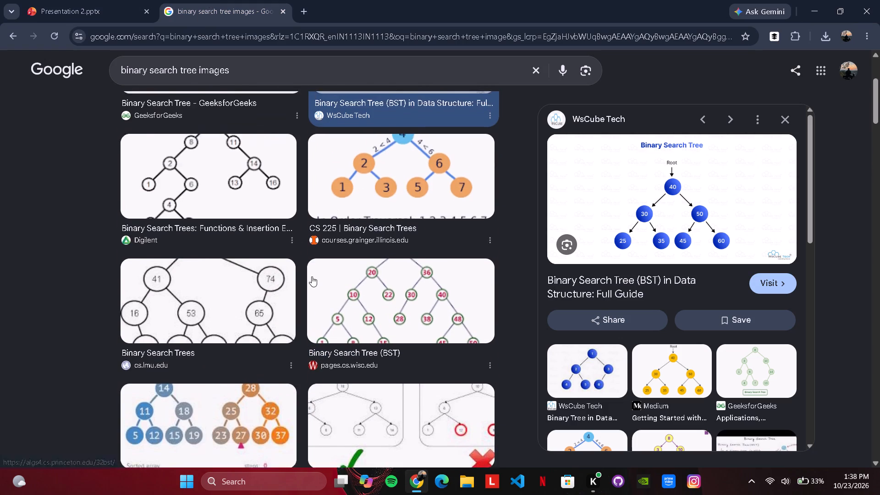
pyautogui.scroll(-8, 312, 276)
pyautogui.scroll(1, 312, 276)
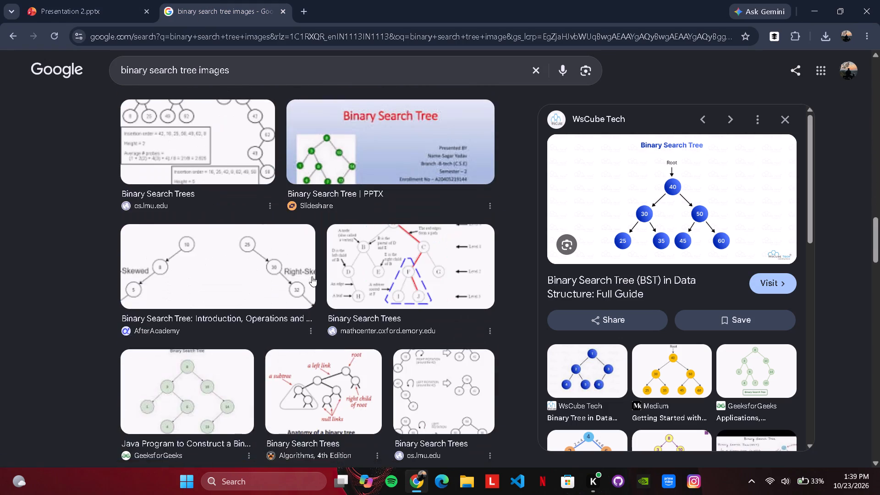
pyautogui.scroll(4, 312, 276)
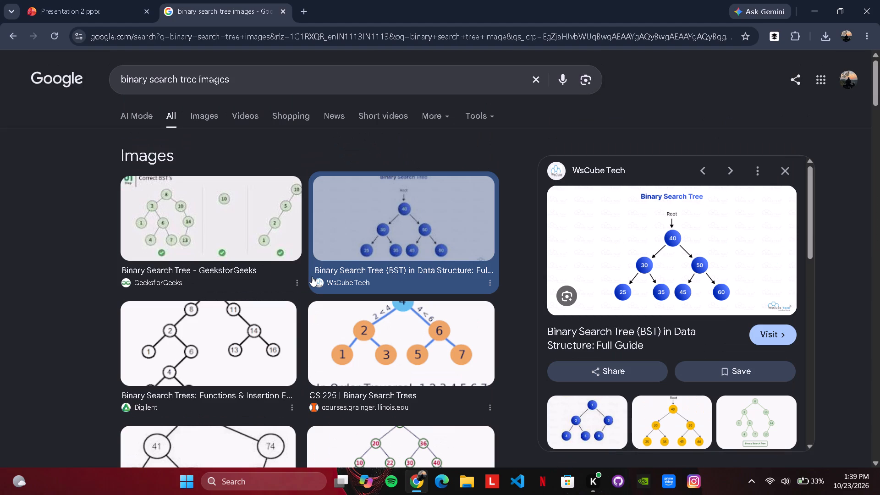
pyautogui.click(213, 115)
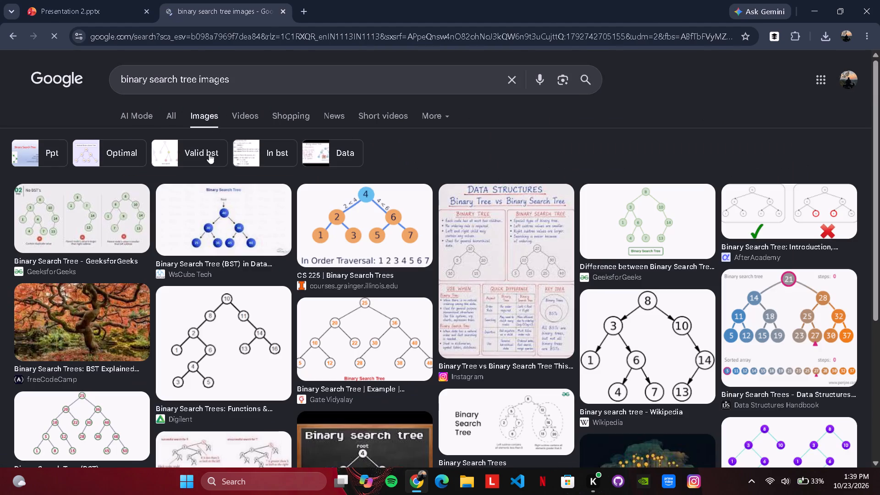
pyautogui.click(258, 324)
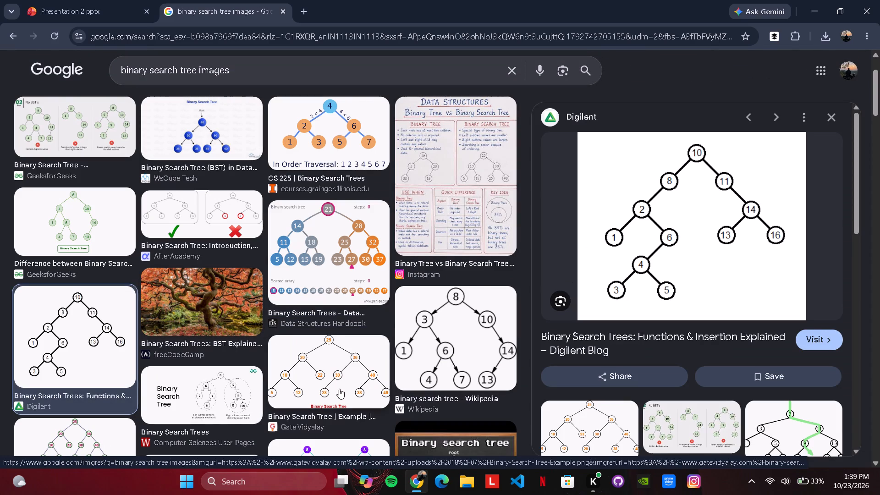
pyautogui.click(330, 362)
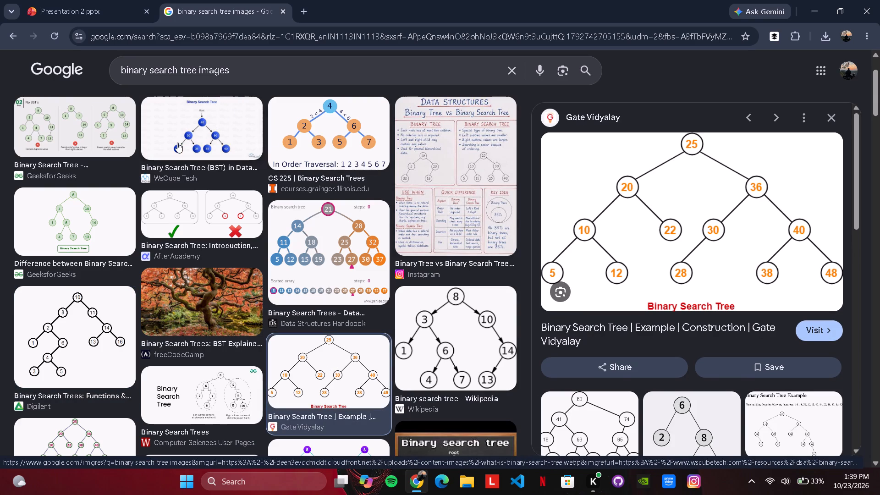
pyautogui.click(92, 217)
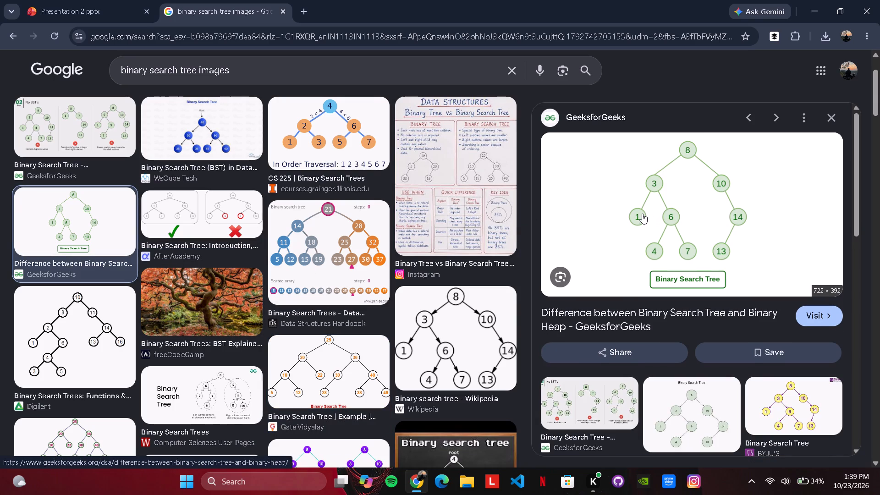
pyautogui.scroll(-3, 225, 346)
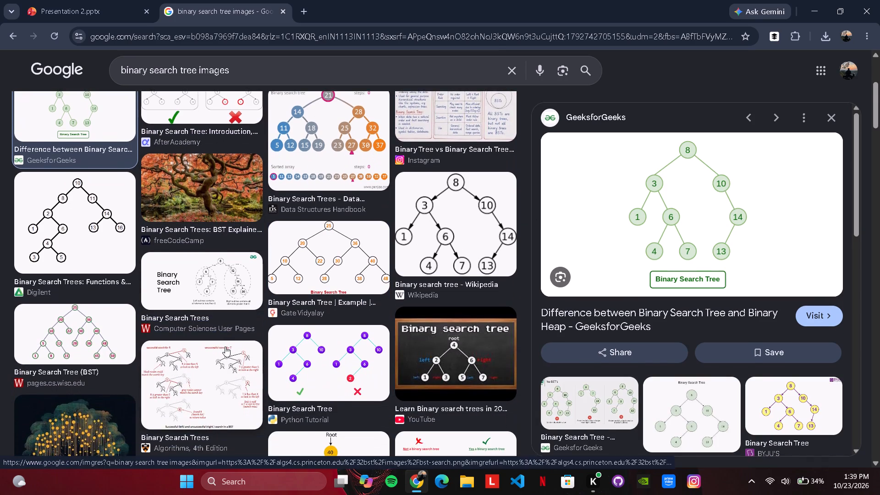
pyautogui.scroll(-4, 225, 346)
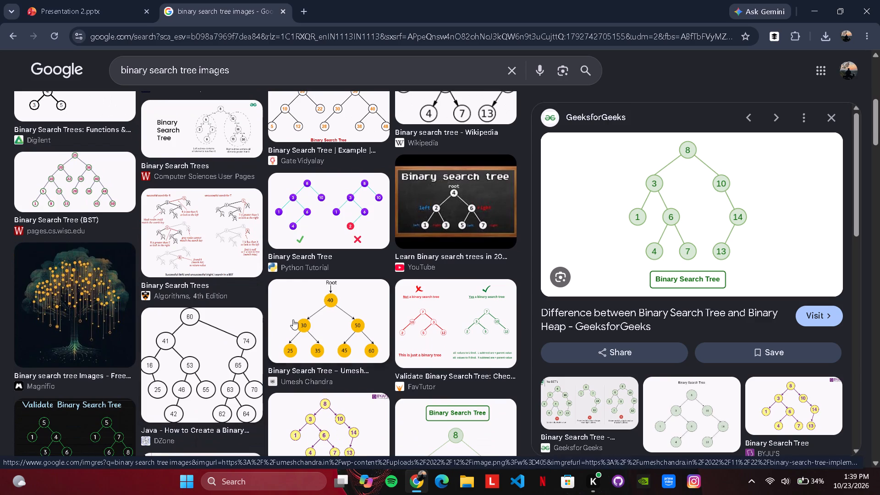
# Save the Python Tutorial diagram of a valid and an invalid tree to Downloads as bst-vs-not-bst.png.
pyautogui.click(332, 219)
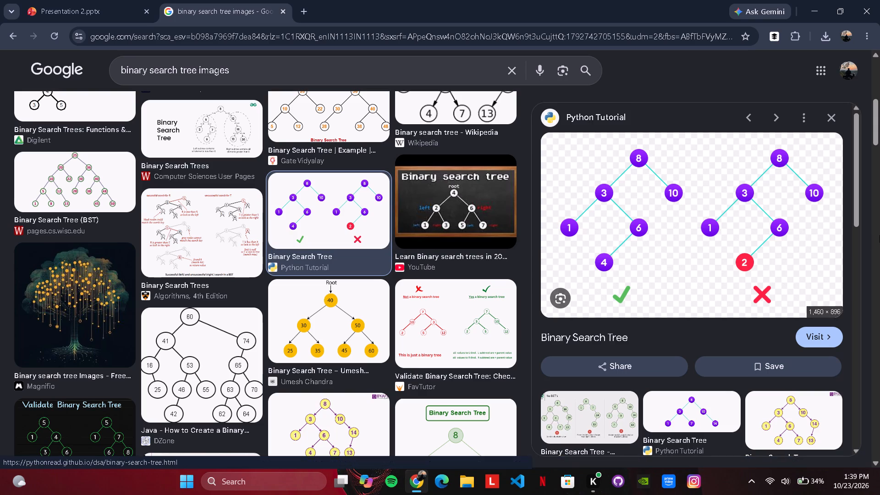
pyautogui.rightClick(621, 253)
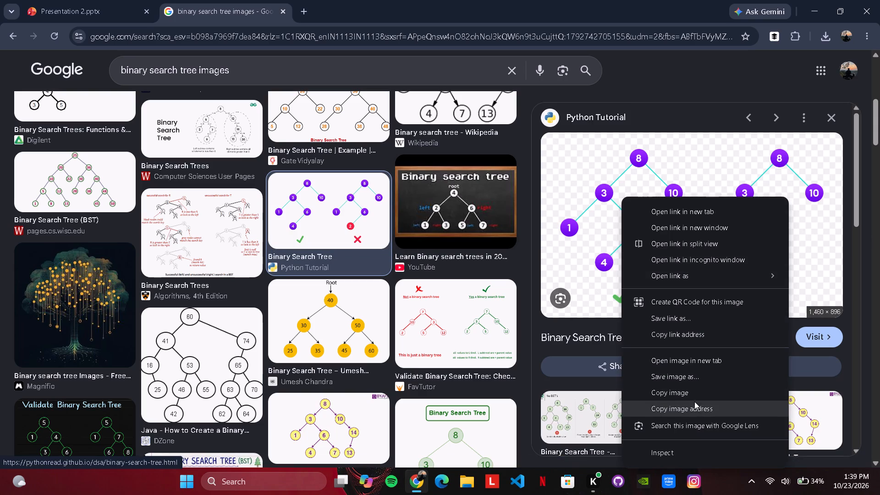
pyautogui.click(686, 382)
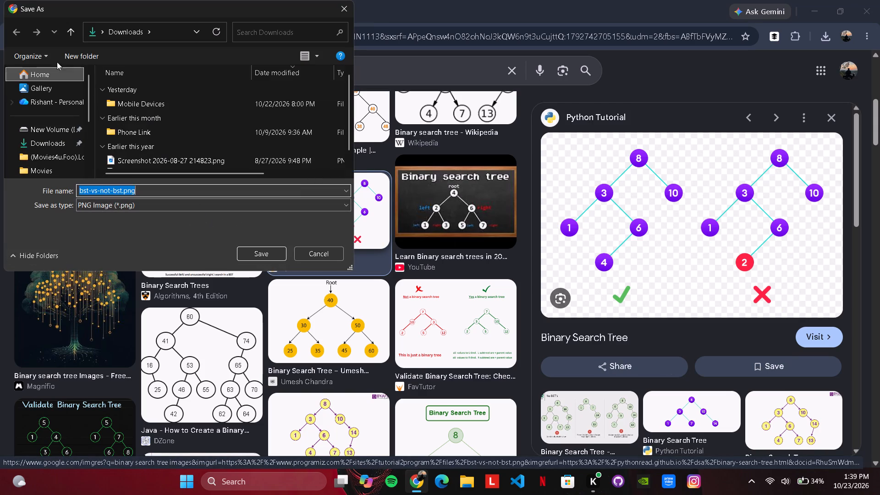
pyautogui.click(62, 149)
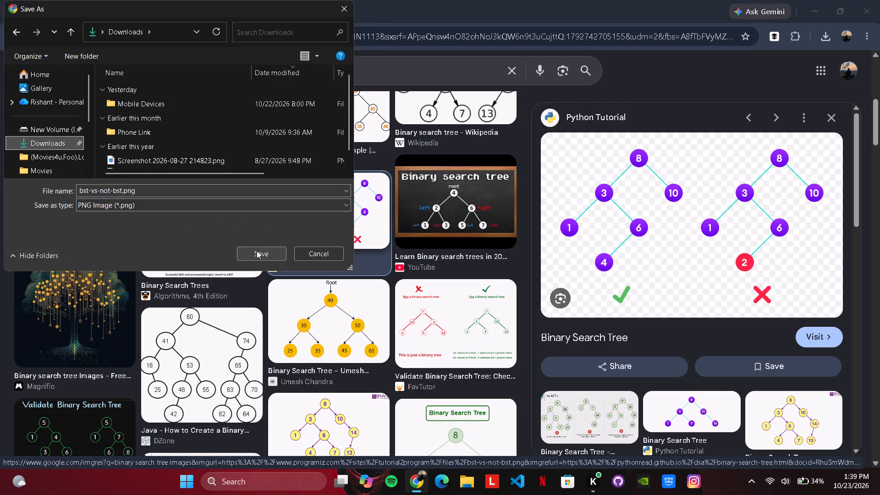
pyautogui.click(256, 256)
# Return to the presentation and insert bst-vs-not-bst.png from the Downloads folder as a picture on the second slide.
pyautogui.click(81, 5)
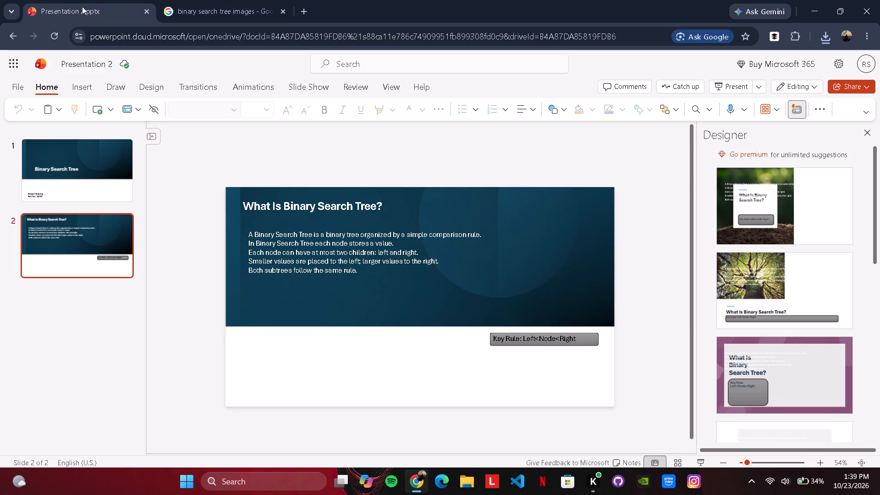
pyautogui.click(140, 88)
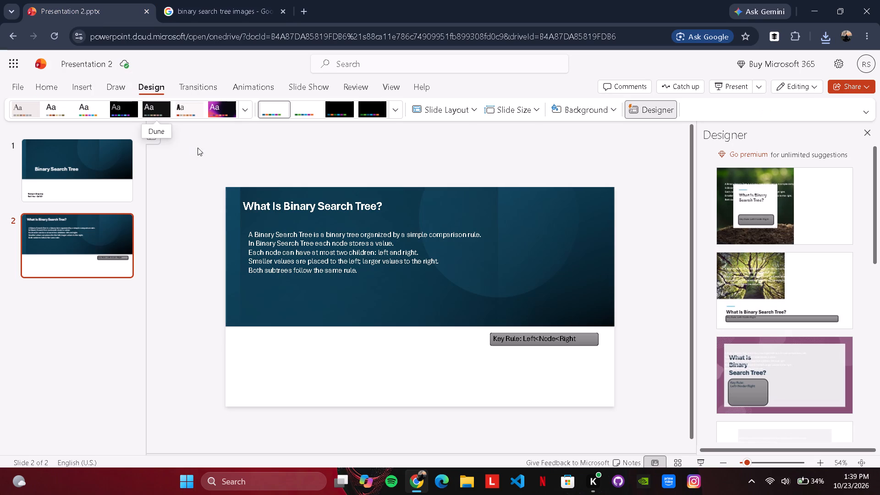
pyautogui.click(116, 80)
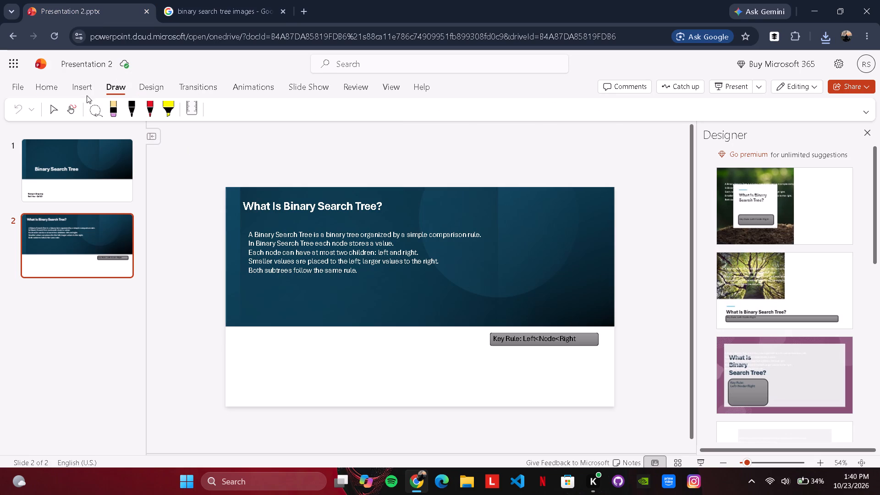
pyautogui.click(84, 93)
pyautogui.click(220, 115)
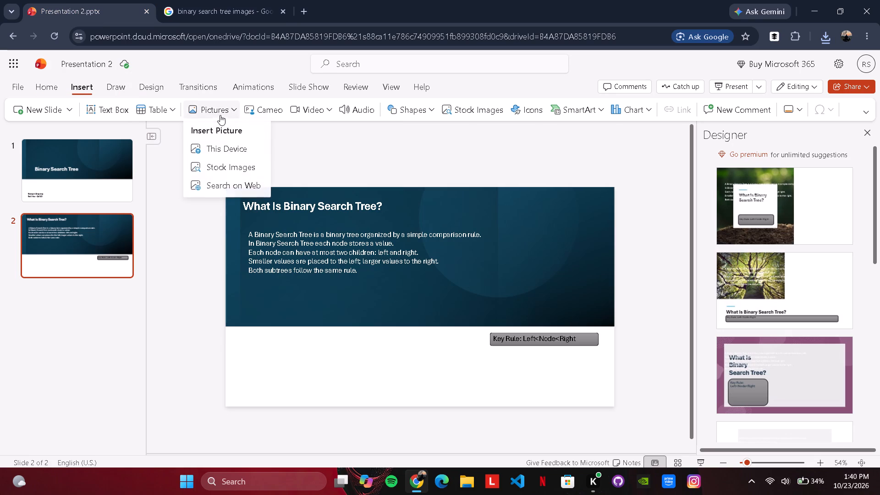
pyautogui.click(218, 154)
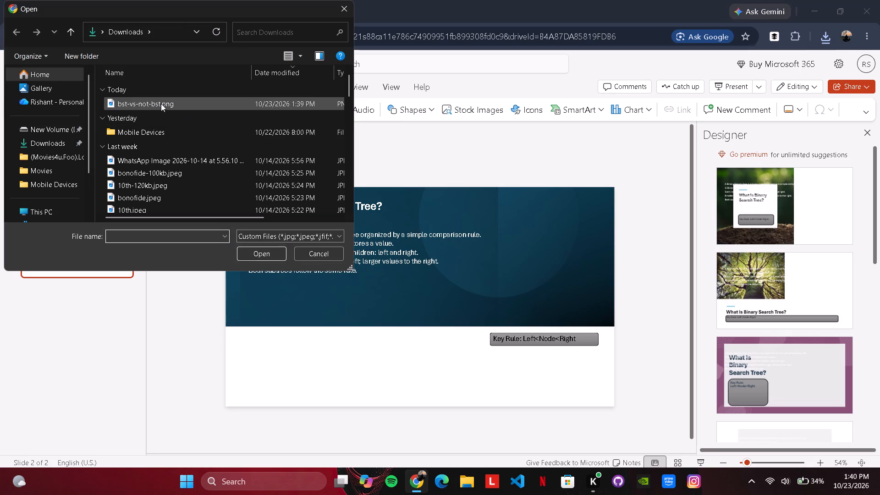
pyautogui.click(161, 103)
pyautogui.click(259, 249)
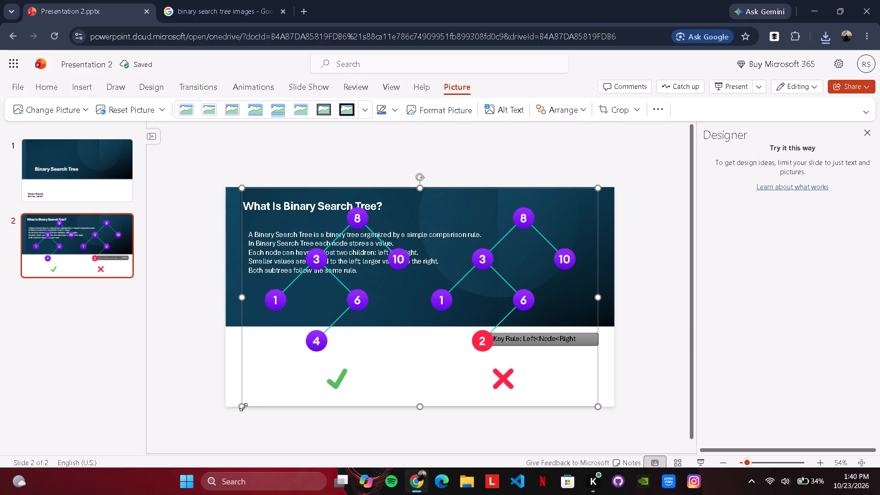
# Shrink the inserted tree diagram and place it in the white area below the text, to the left of the Key Rule box.
pyautogui.moveTo(243, 407); pyautogui.dragTo(450, 297)
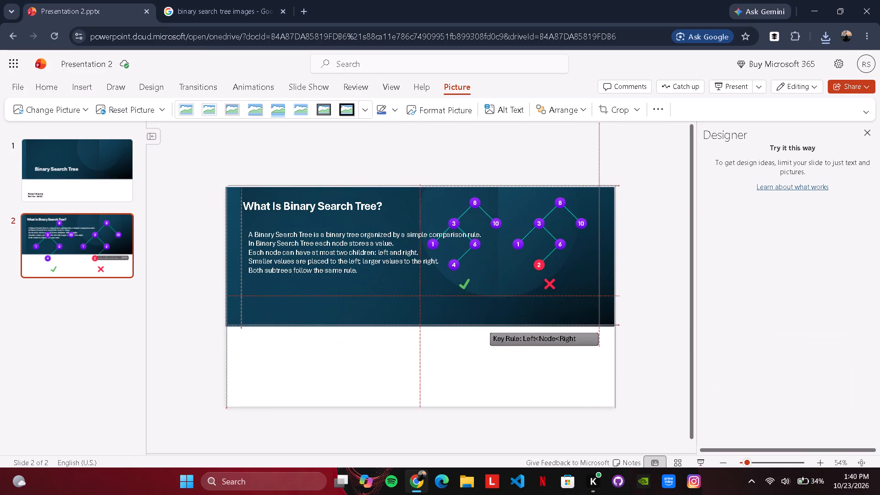
pyautogui.moveTo(450, 297); pyautogui.dragTo(491, 277)
pyautogui.moveTo(530, 235); pyautogui.dragTo(341, 354)
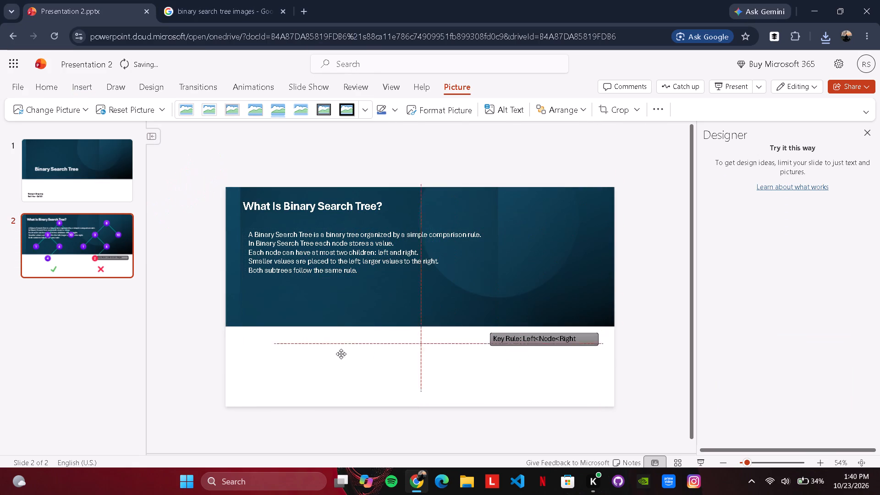
pyautogui.moveTo(341, 354); pyautogui.dragTo(327, 356)
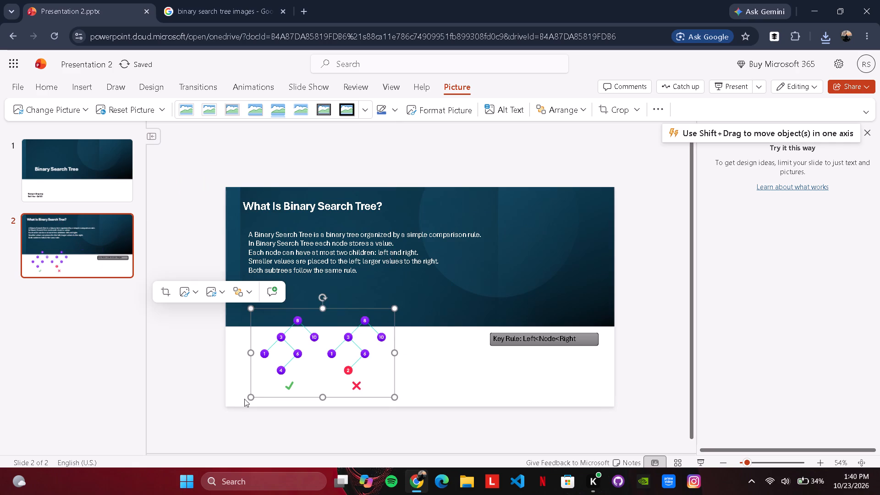
pyautogui.moveTo(252, 400); pyautogui.dragTo(275, 383)
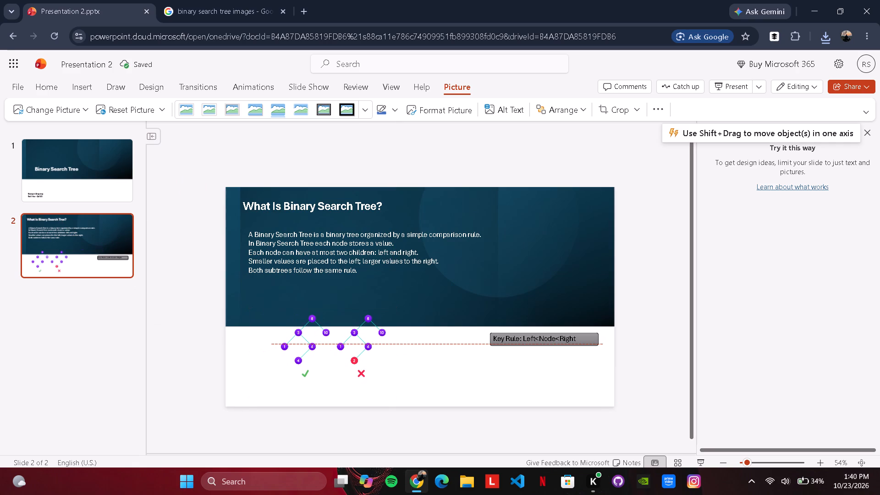
pyautogui.moveTo(275, 383); pyautogui.dragTo(234, 394)
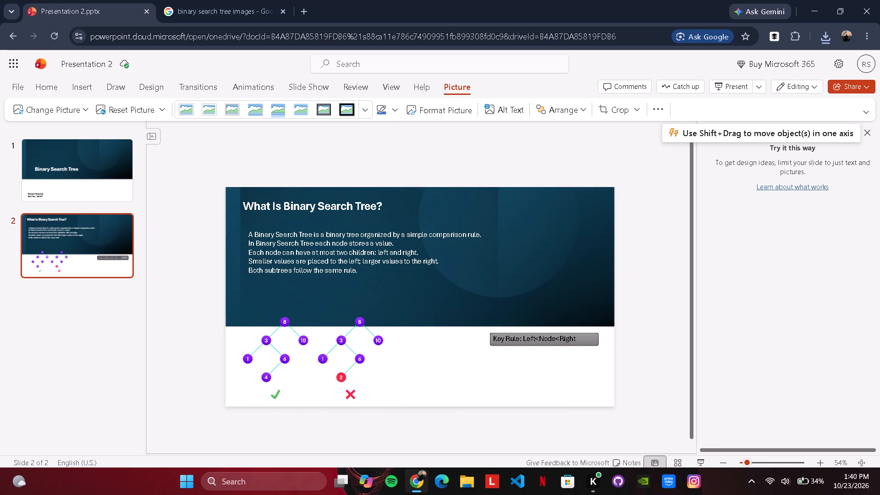
pyautogui.moveTo(234, 394); pyautogui.dragTo(232, 394)
pyautogui.moveTo(290, 369); pyautogui.dragTo(291, 375)
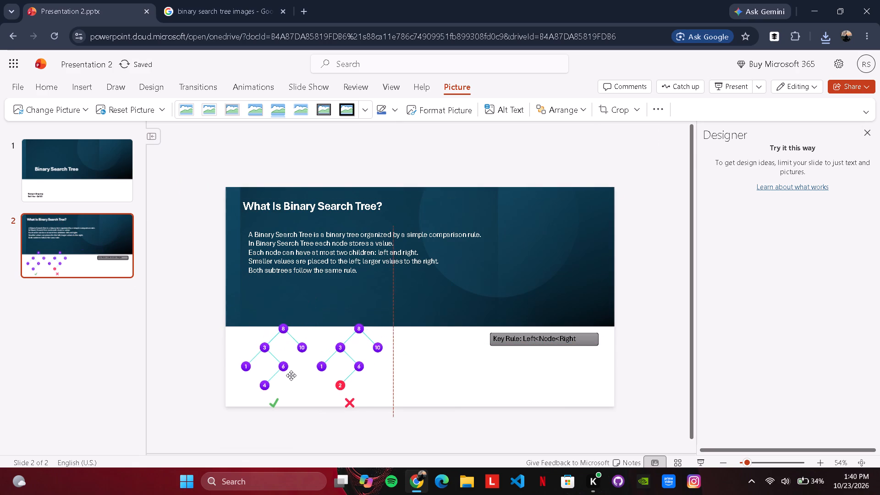
# Move the tree diagram to the slide's lower-left corner and reduce its height so it fits inside the white area.
pyautogui.moveTo(291, 375); pyautogui.dragTo(283, 373)
pyautogui.moveTo(306, 309); pyautogui.dragTo(306, 314)
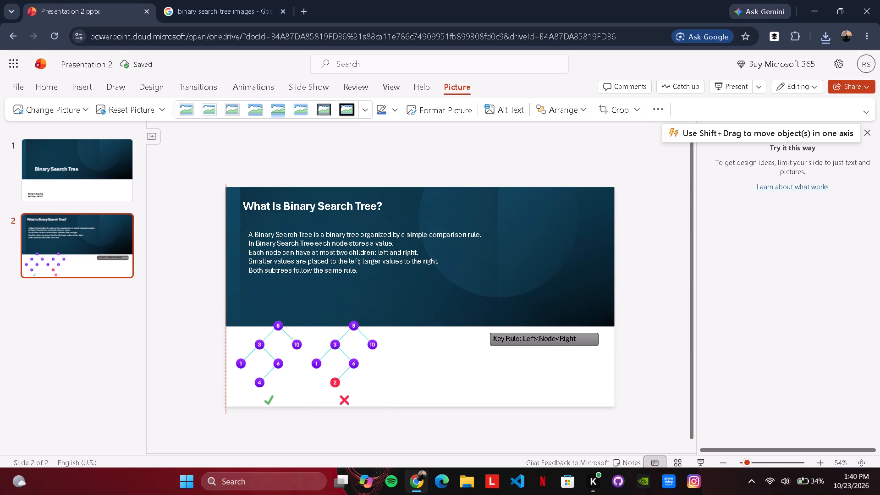
pyautogui.moveTo(306, 314); pyautogui.dragTo(307, 321)
pyautogui.moveTo(306, 411); pyautogui.dragTo(306, 410)
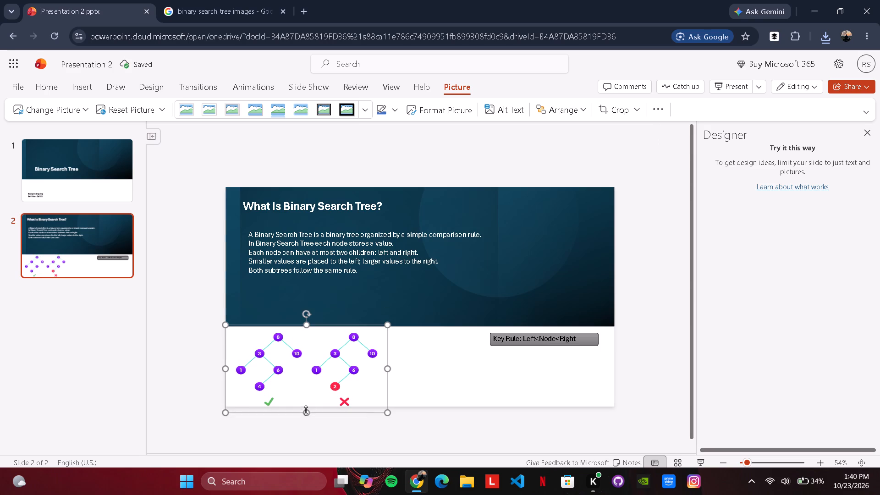
pyautogui.moveTo(306, 410); pyautogui.dragTo(306, 404)
pyautogui.click(187, 358)
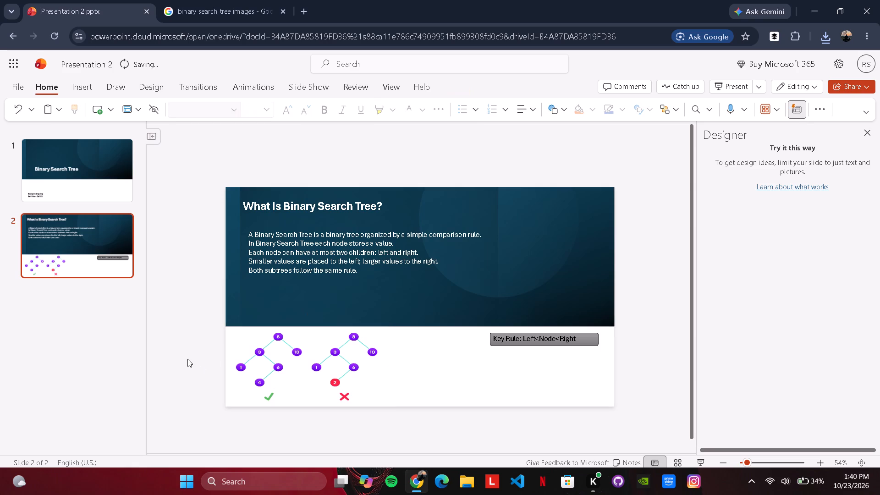
# Apply a picture style to the tree diagram, trying a thick black frame before choosing the simple white frame.
pyautogui.click(306, 361)
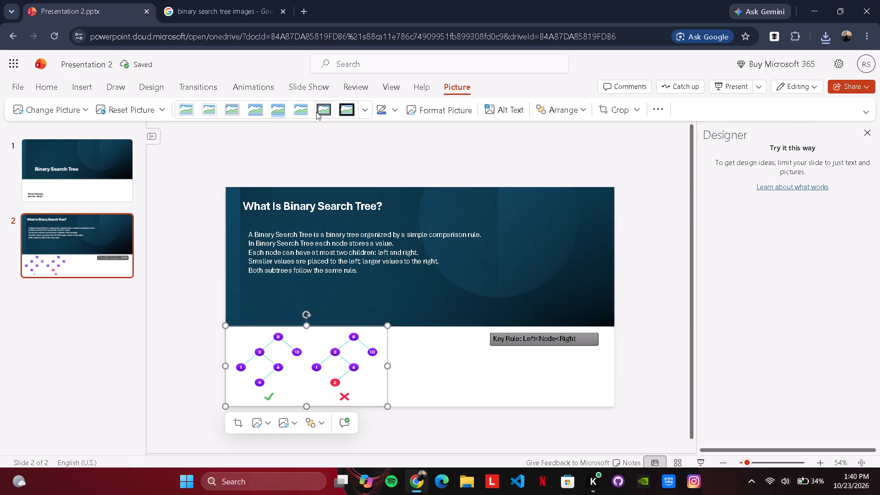
pyautogui.click(319, 112)
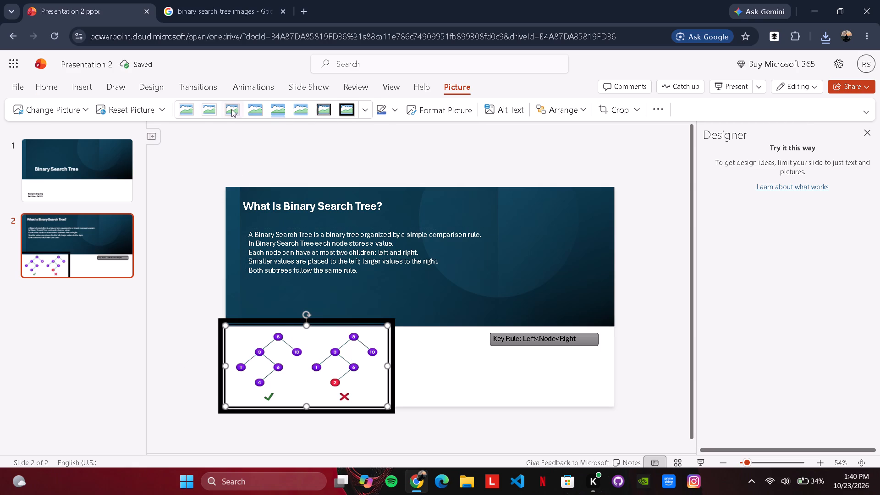
pyautogui.click(189, 107)
pyautogui.click(189, 107)
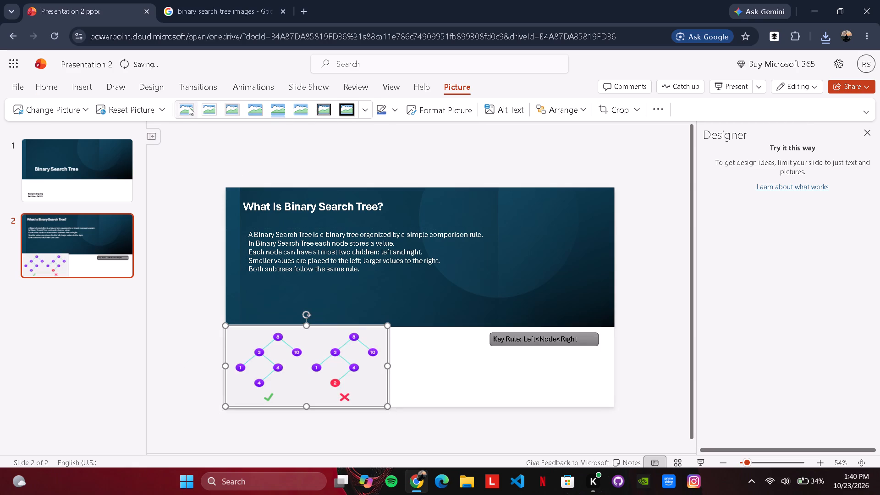
pyautogui.click(163, 326)
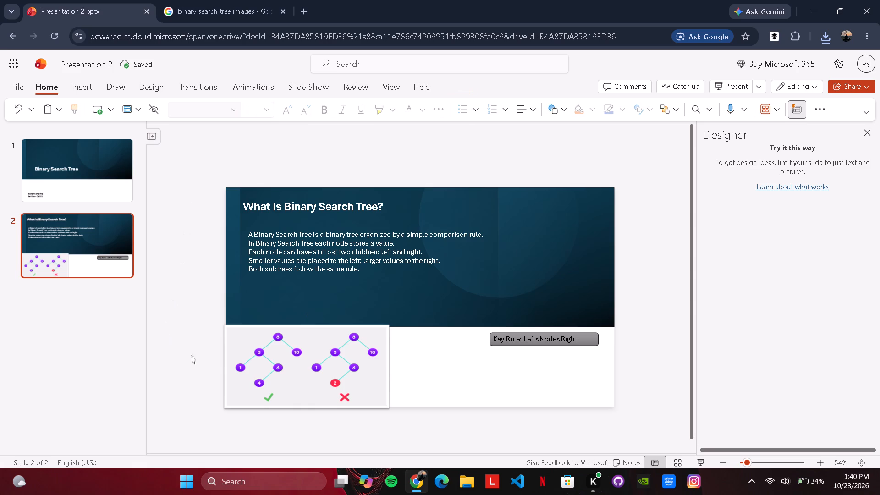
# Move the framed tree diagram up onto the dark background, to the right of the body text.
pyautogui.moveTo(304, 361); pyautogui.dragTo(539, 260)
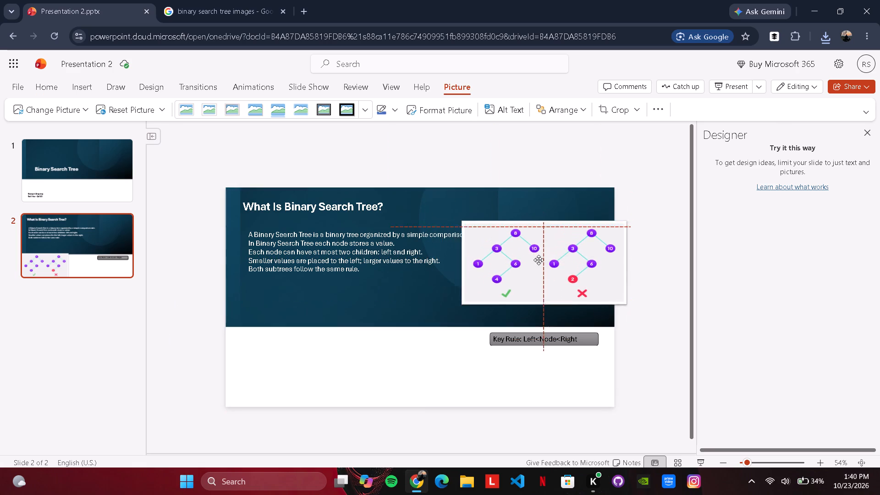
pyautogui.moveTo(539, 260); pyautogui.dragTo(522, 269)
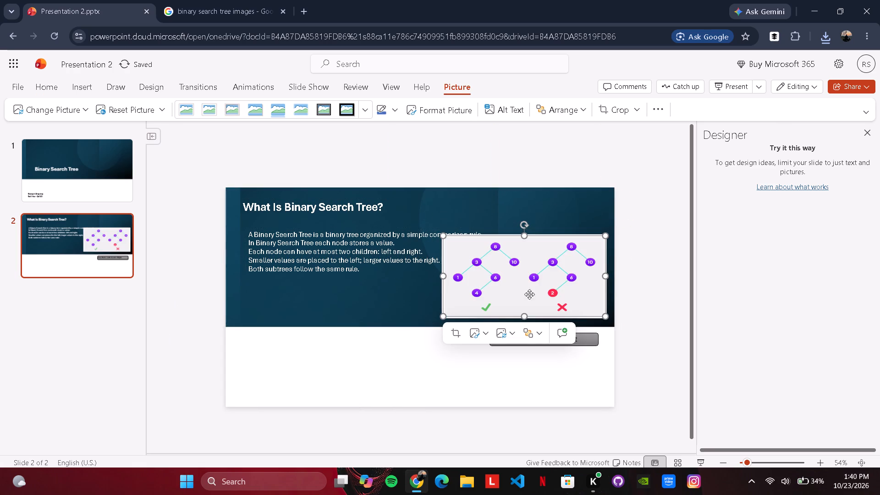
# Narrow the body text box so its lines wrap to the left of the tree diagram.
pyautogui.click(379, 246)
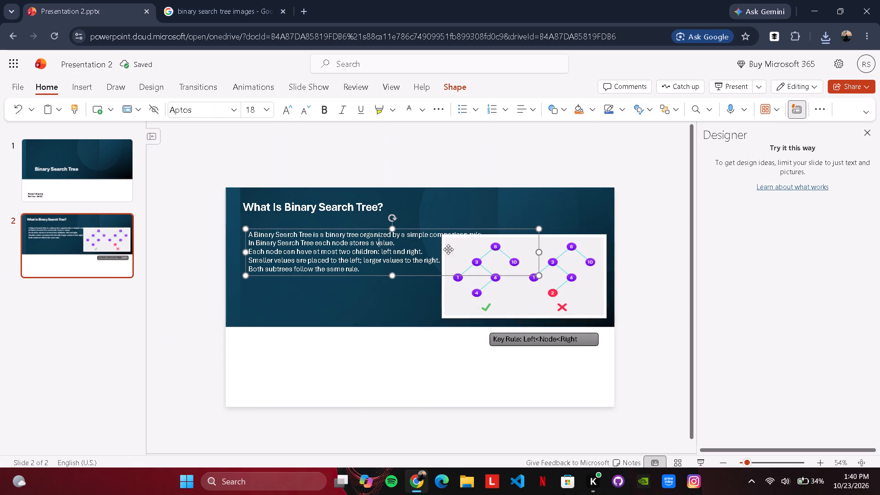
pyautogui.moveTo(541, 253); pyautogui.dragTo(420, 257)
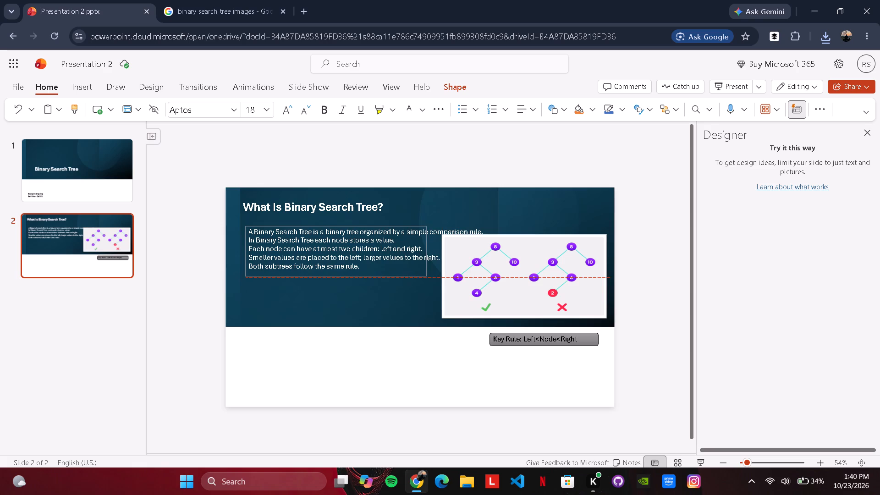
pyautogui.moveTo(420, 257); pyautogui.dragTo(409, 259)
pyautogui.click(198, 297)
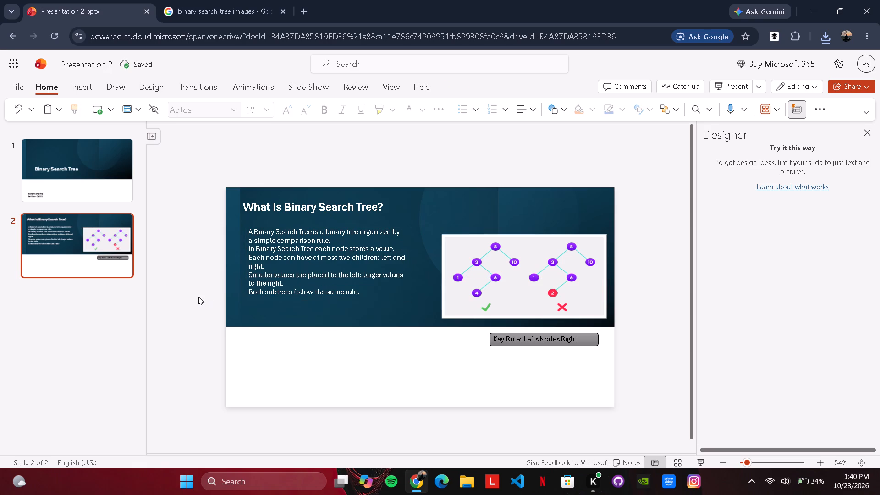
# Enlarge the tree diagram and position it to fill the dark area between the body text and the slide's right edge.
pyautogui.moveTo(506, 286); pyautogui.dragTo(501, 265)
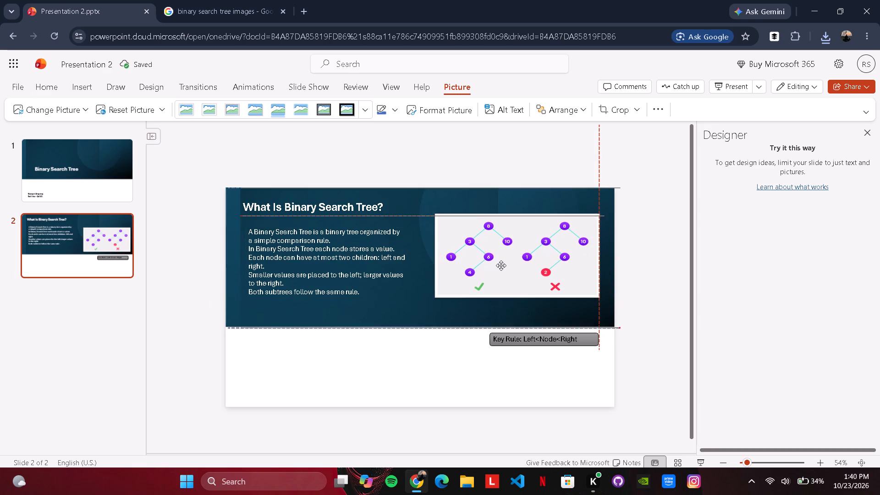
pyautogui.moveTo(501, 265); pyautogui.dragTo(495, 274)
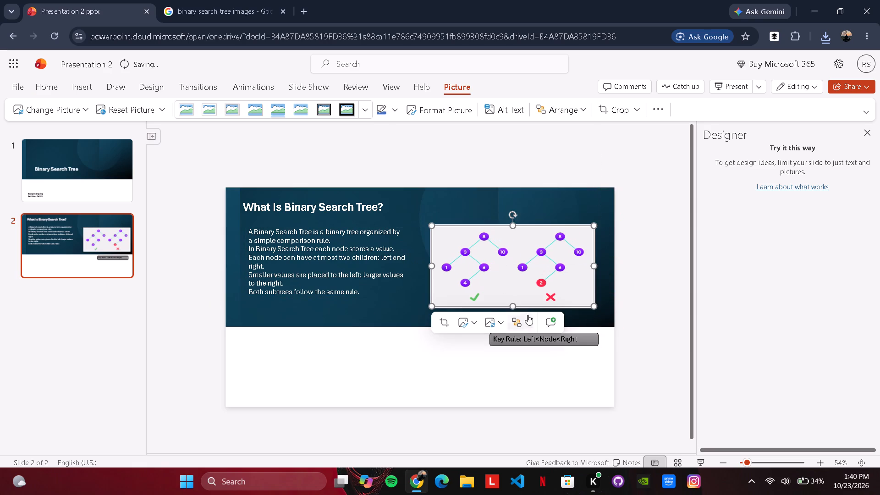
pyautogui.moveTo(431, 306); pyautogui.dragTo(430, 308)
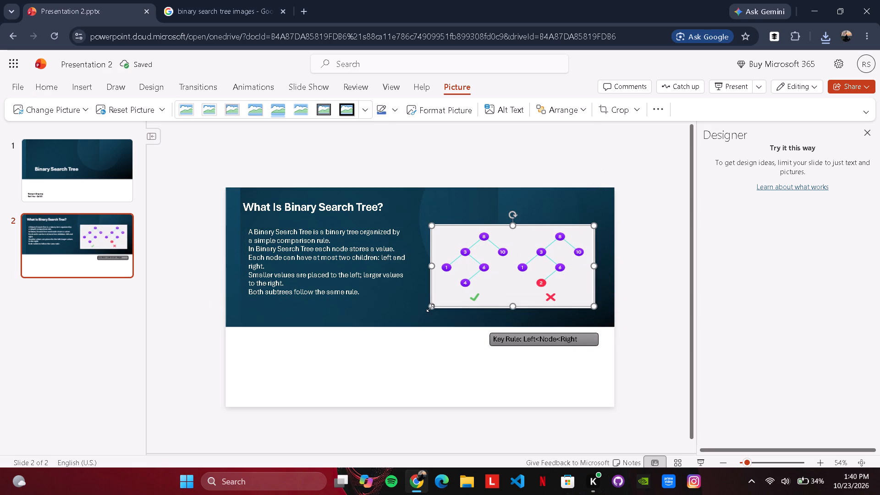
pyautogui.moveTo(430, 308); pyautogui.dragTo(424, 313)
pyautogui.moveTo(594, 269); pyautogui.dragTo(601, 272)
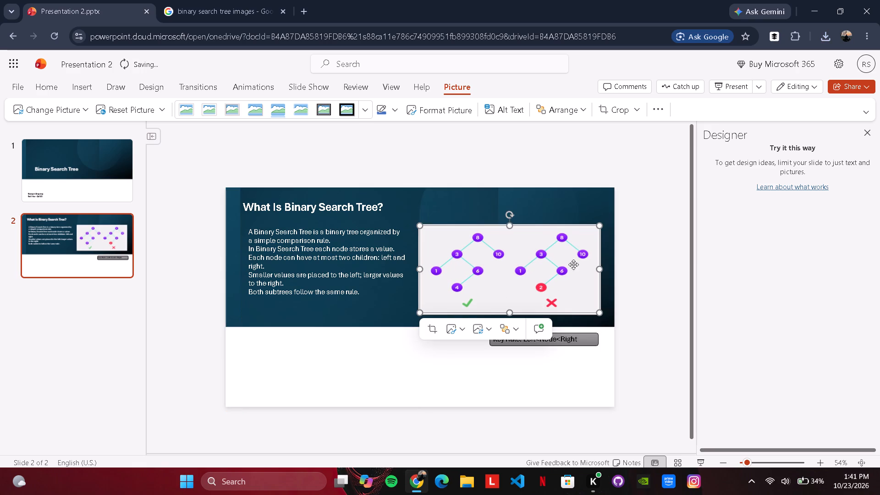
pyautogui.moveTo(512, 226); pyautogui.dragTo(512, 219)
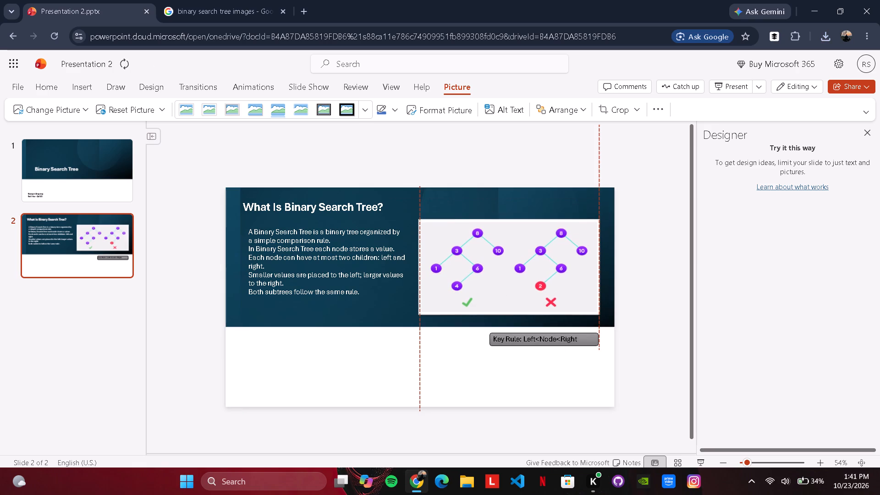
pyautogui.moveTo(512, 219); pyautogui.dragTo(512, 218)
pyautogui.moveTo(509, 314); pyautogui.dragTo(512, 318)
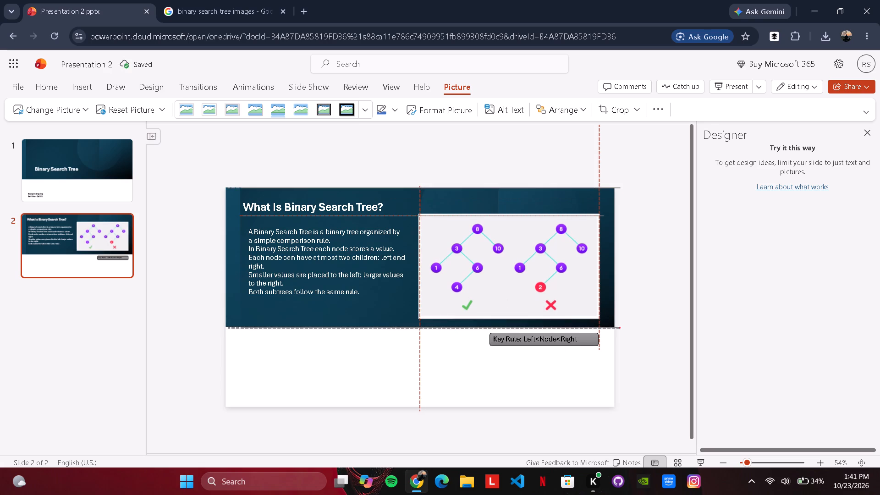
pyautogui.moveTo(512, 318); pyautogui.dragTo(512, 319)
pyautogui.click(652, 303)
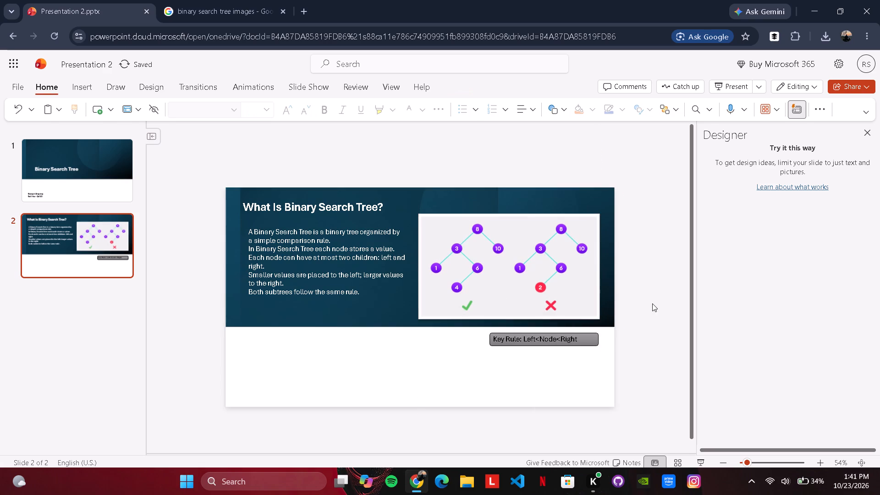
pyautogui.moveTo(505, 275); pyautogui.dragTo(512, 275)
pyautogui.click(660, 256)
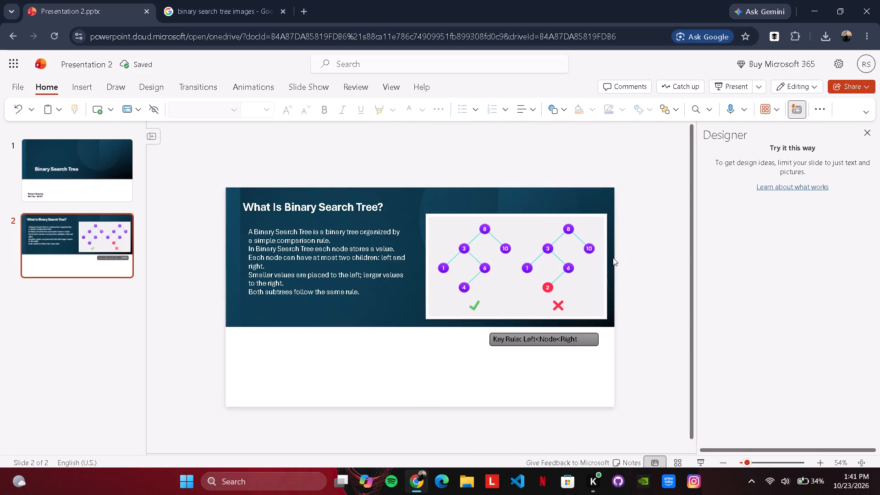
pyautogui.click(657, 309)
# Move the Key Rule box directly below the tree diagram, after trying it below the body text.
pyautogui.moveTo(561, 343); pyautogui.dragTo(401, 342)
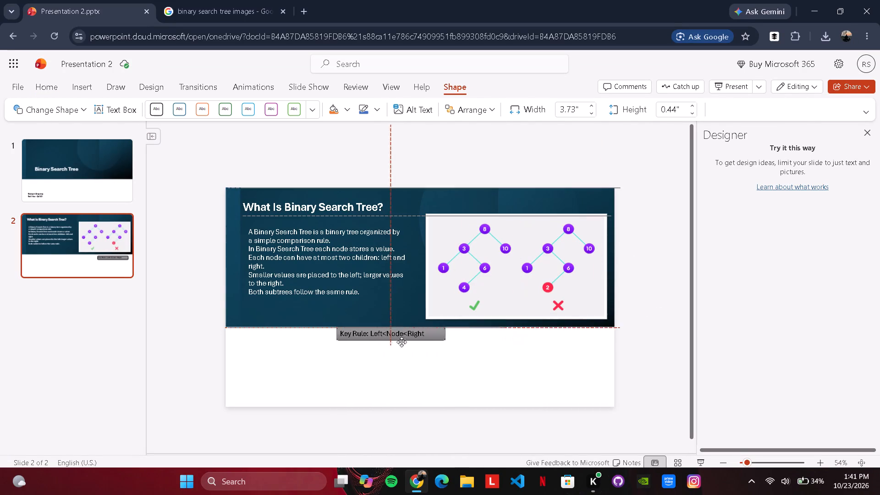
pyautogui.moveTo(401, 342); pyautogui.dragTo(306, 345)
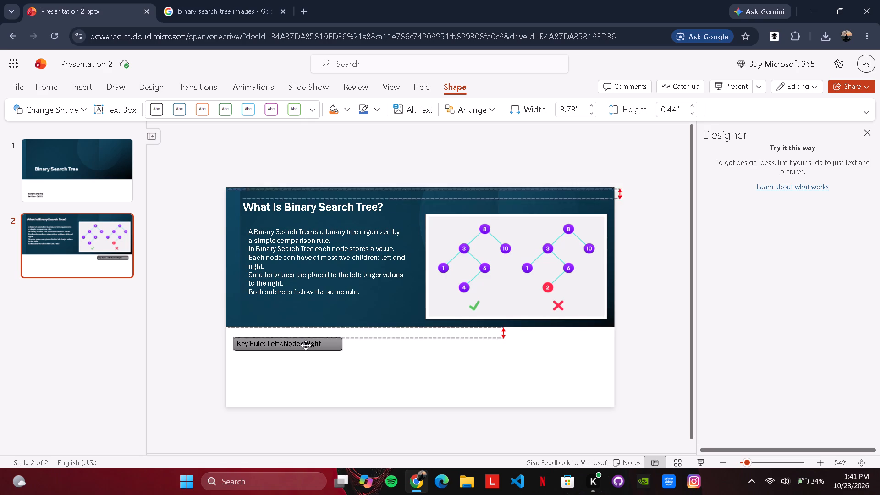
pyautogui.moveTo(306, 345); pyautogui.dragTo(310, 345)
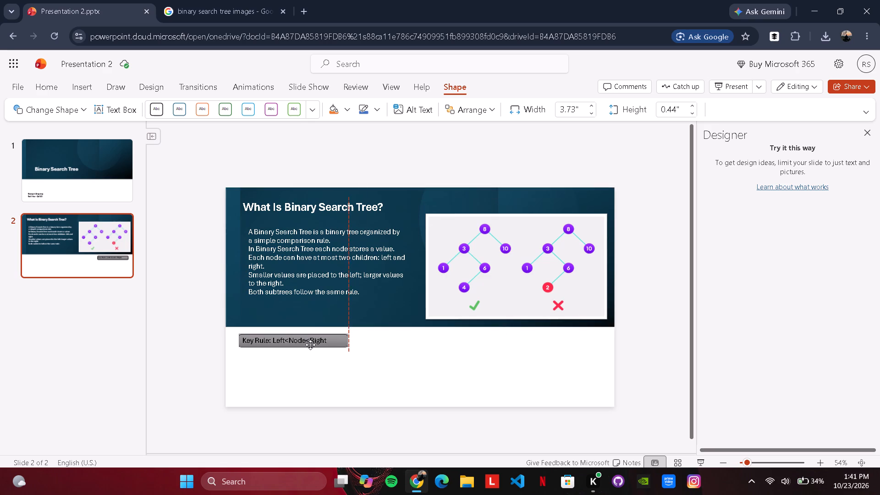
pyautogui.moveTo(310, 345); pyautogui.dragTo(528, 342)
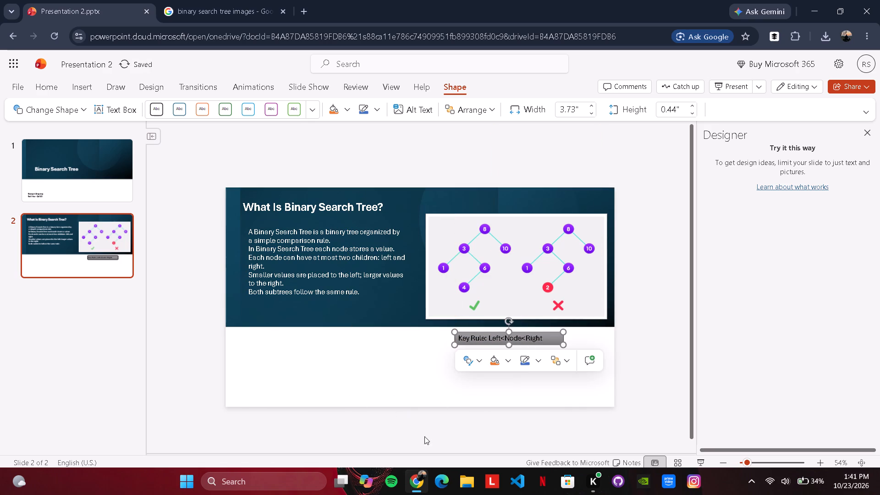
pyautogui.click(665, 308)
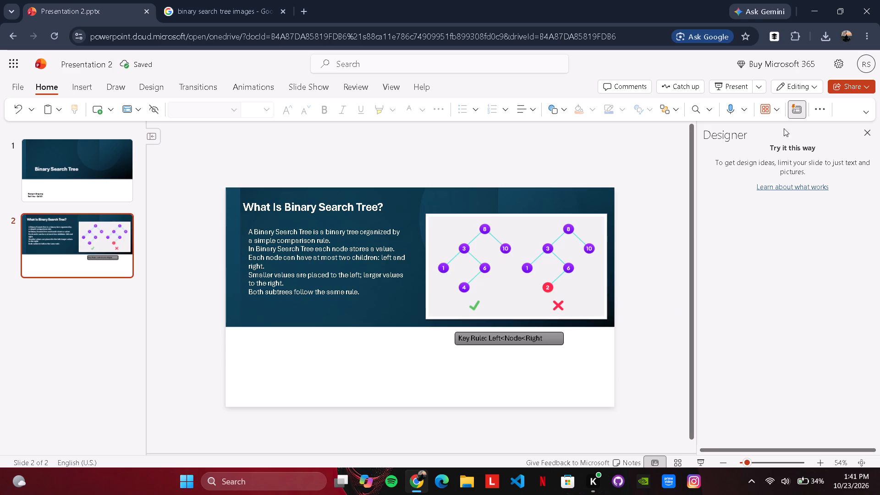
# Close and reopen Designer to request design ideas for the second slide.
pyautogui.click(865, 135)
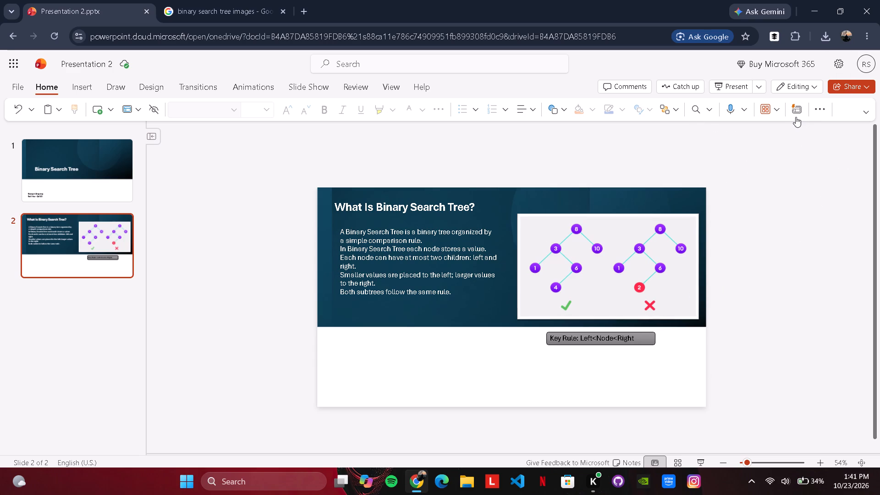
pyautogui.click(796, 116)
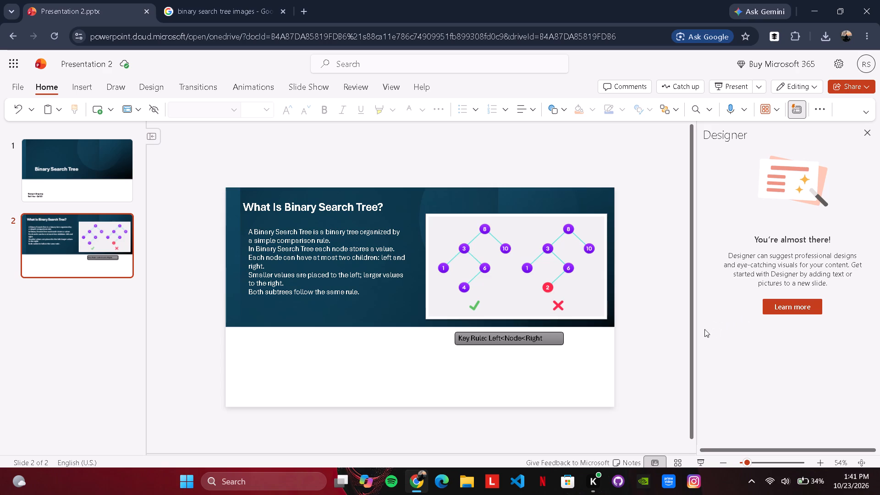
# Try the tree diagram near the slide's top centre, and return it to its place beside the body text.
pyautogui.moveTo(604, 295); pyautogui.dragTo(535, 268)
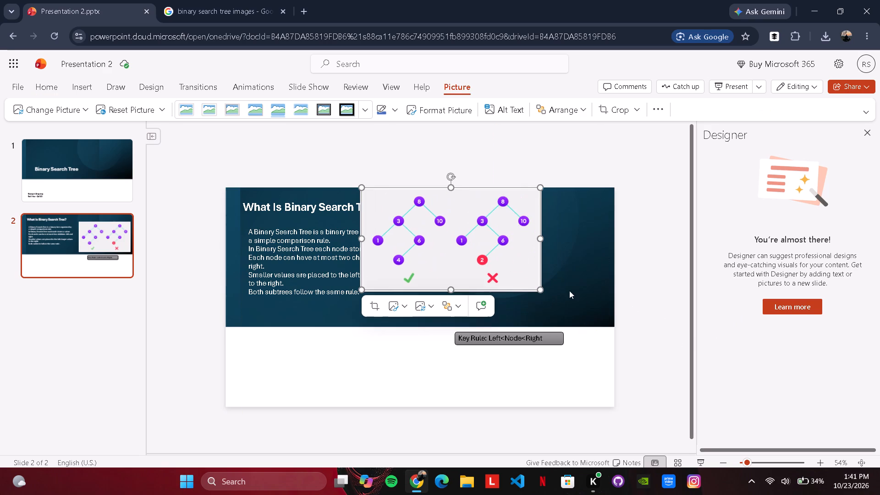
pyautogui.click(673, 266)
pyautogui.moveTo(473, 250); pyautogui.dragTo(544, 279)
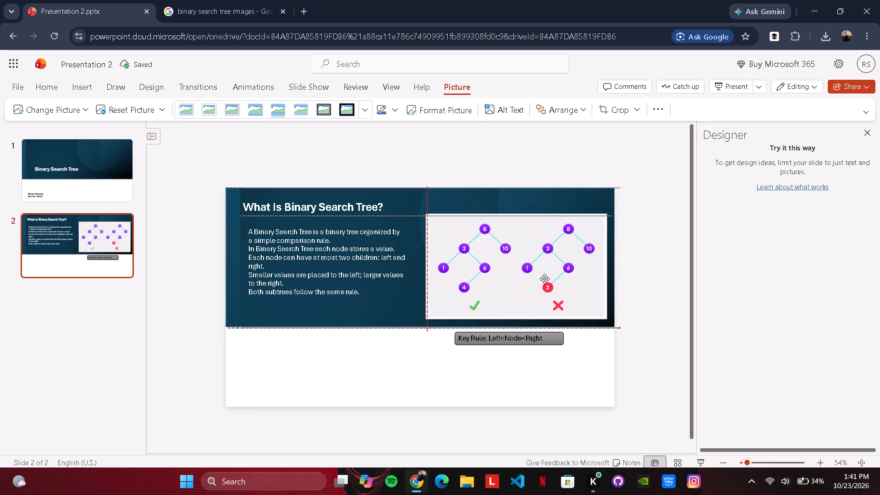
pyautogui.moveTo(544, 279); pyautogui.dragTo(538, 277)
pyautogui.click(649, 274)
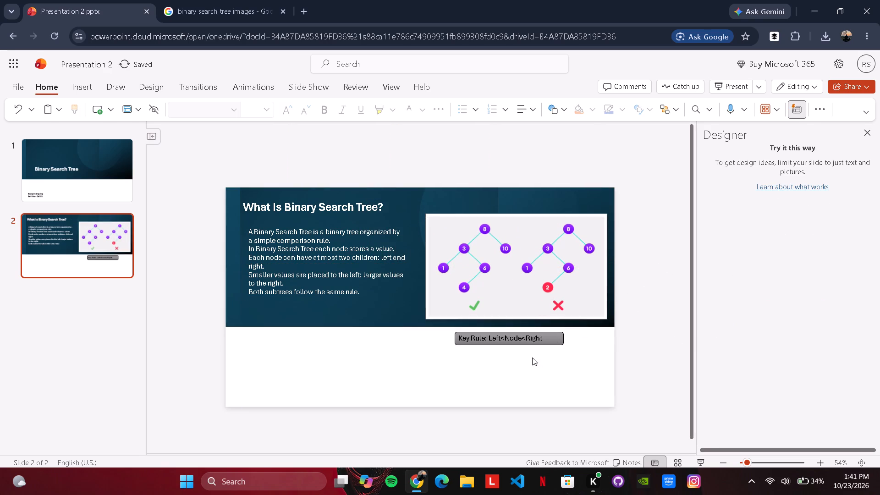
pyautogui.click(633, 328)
# Move the Key Rule box near the centre of the white area, beneath the body text and the diagram.
pyautogui.moveTo(554, 342); pyautogui.dragTo(436, 342)
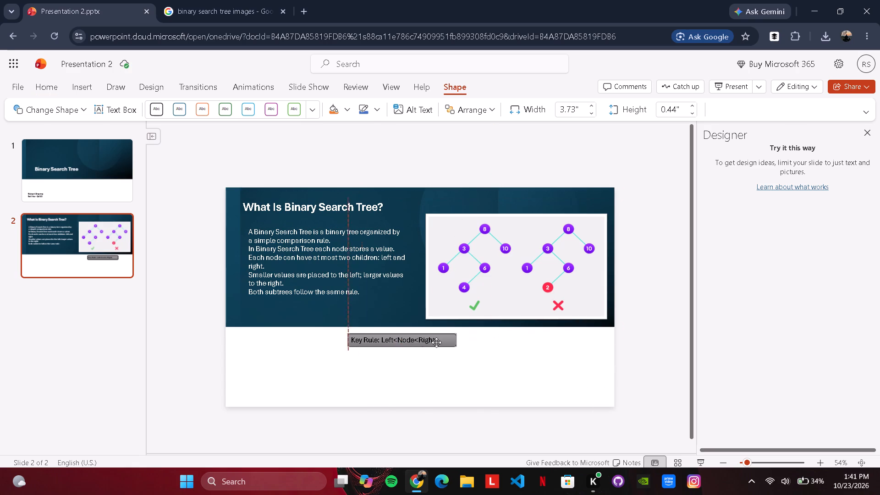
pyautogui.moveTo(436, 342); pyautogui.dragTo(435, 355)
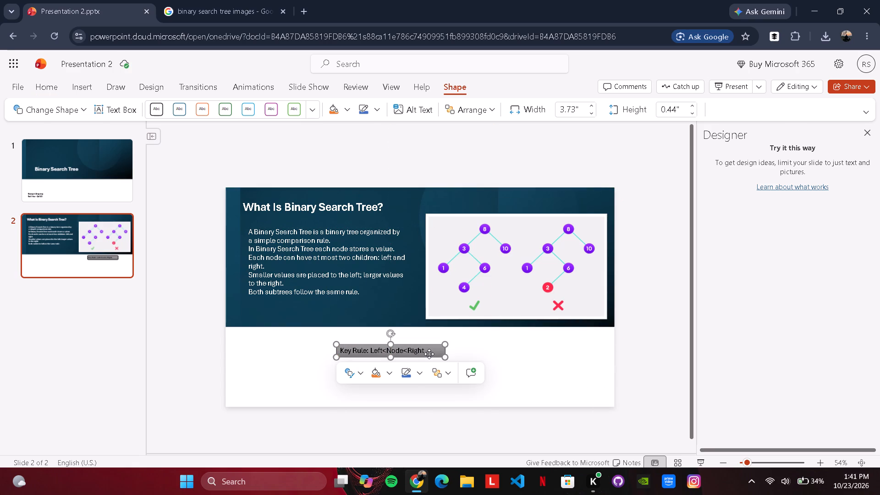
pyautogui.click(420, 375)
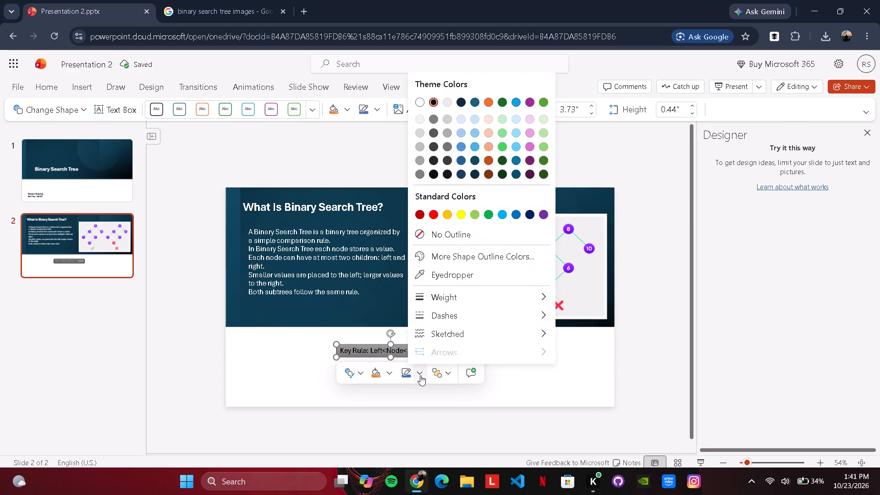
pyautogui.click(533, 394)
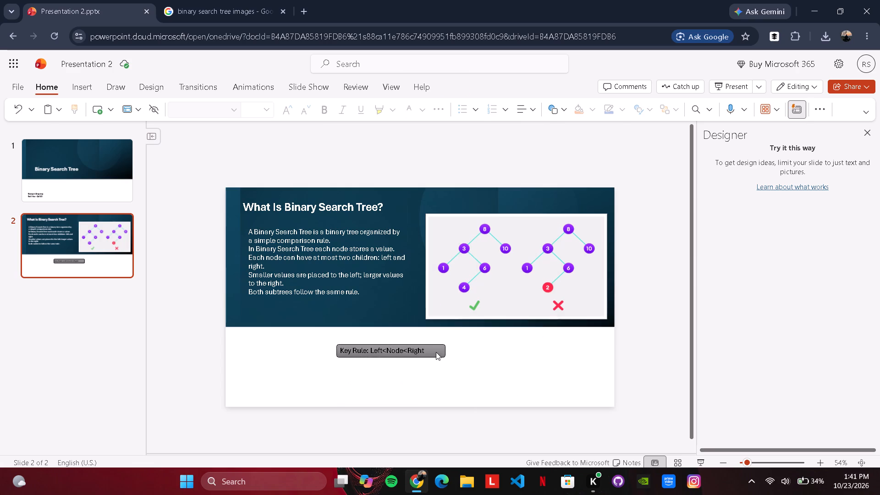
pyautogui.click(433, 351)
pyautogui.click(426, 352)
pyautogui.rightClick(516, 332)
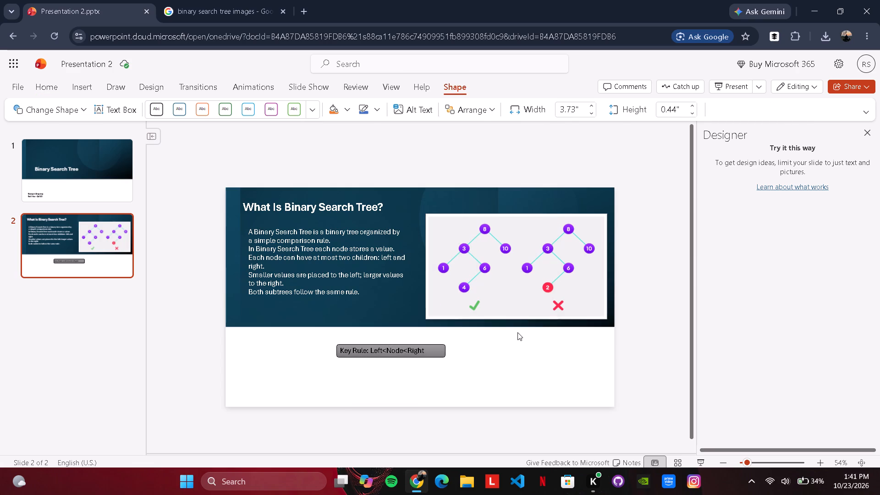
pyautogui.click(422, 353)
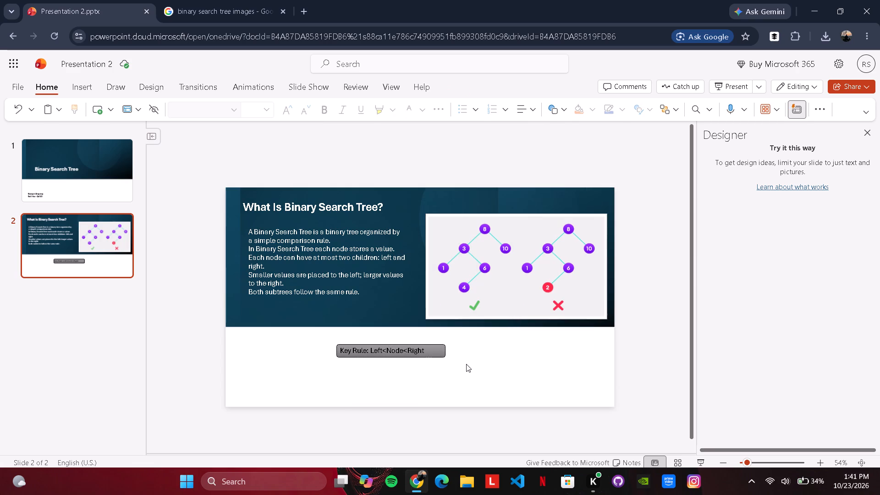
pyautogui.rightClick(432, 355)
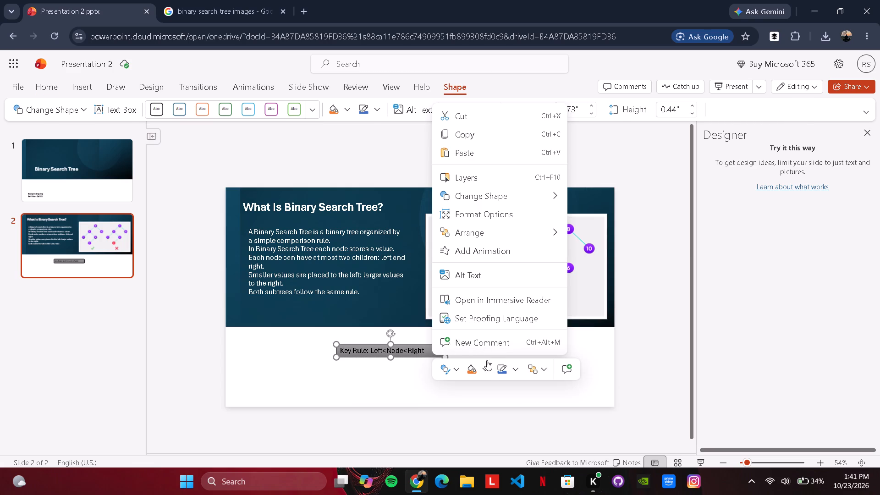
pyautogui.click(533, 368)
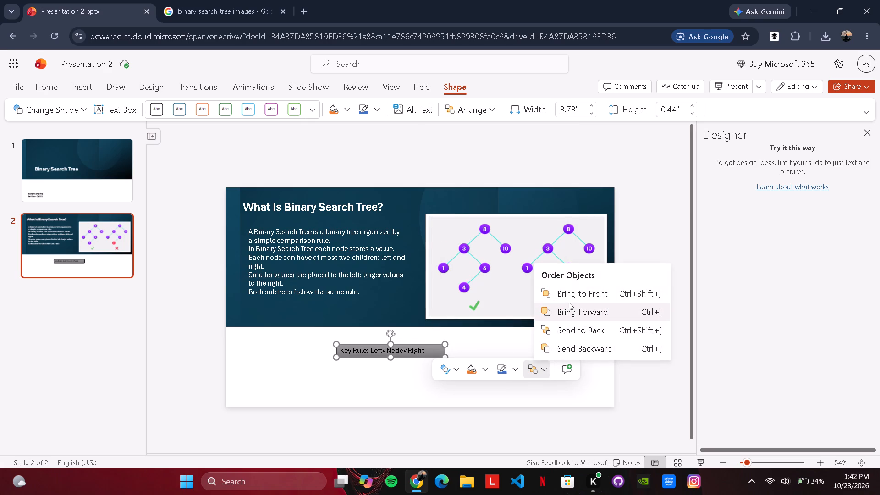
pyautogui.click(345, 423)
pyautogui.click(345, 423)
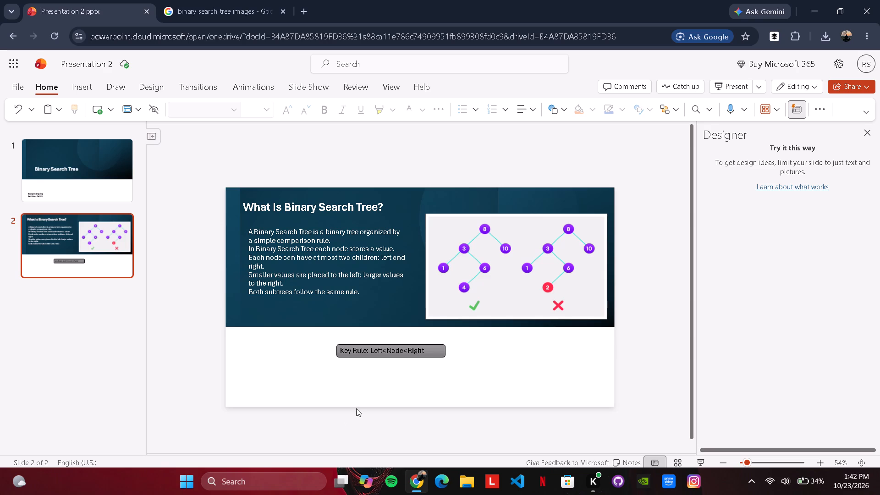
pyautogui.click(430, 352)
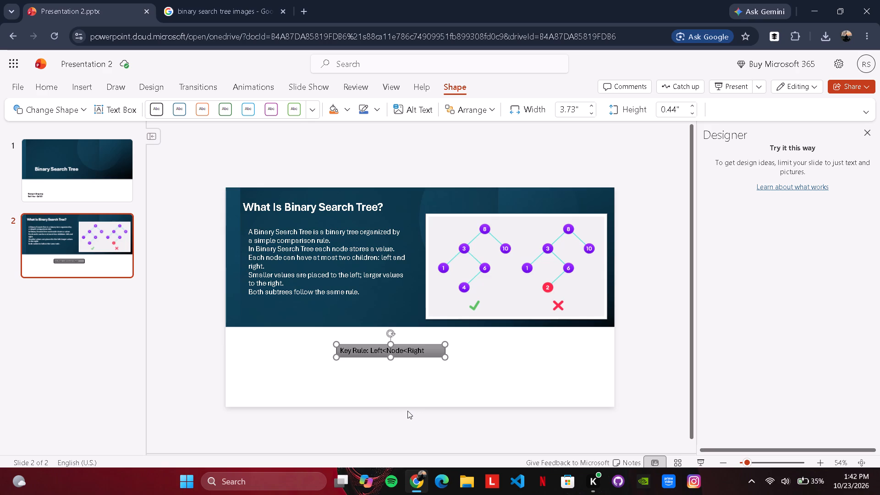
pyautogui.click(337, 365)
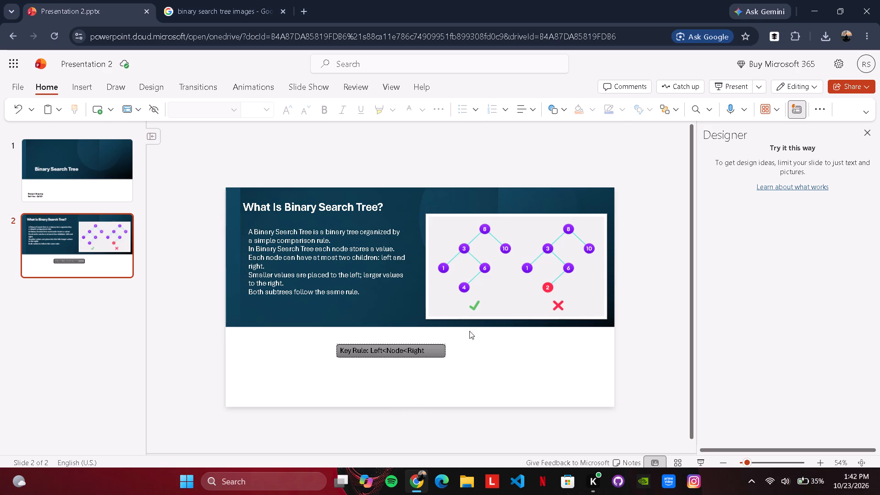
# Move the framed tree diagram slightly up and left, beside the title and body text on slide two.
pyautogui.moveTo(513, 288); pyautogui.dragTo(509, 272)
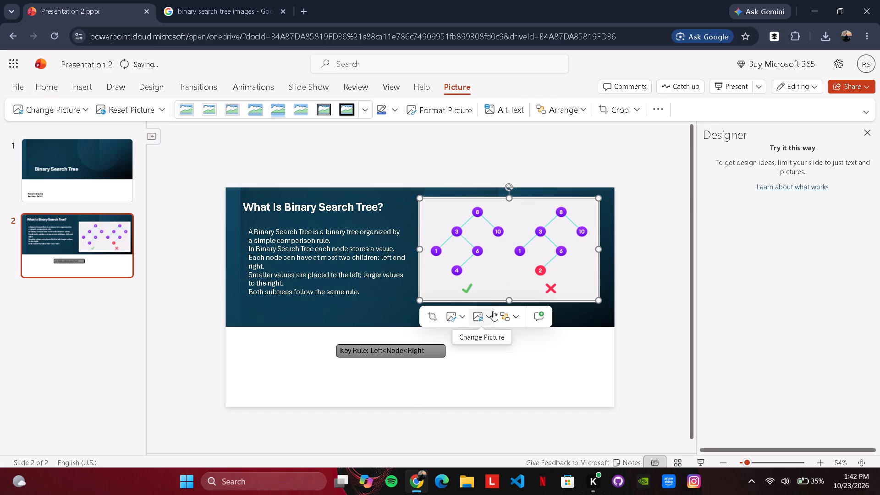
pyautogui.click(519, 368)
pyautogui.click(478, 318)
pyautogui.click(479, 318)
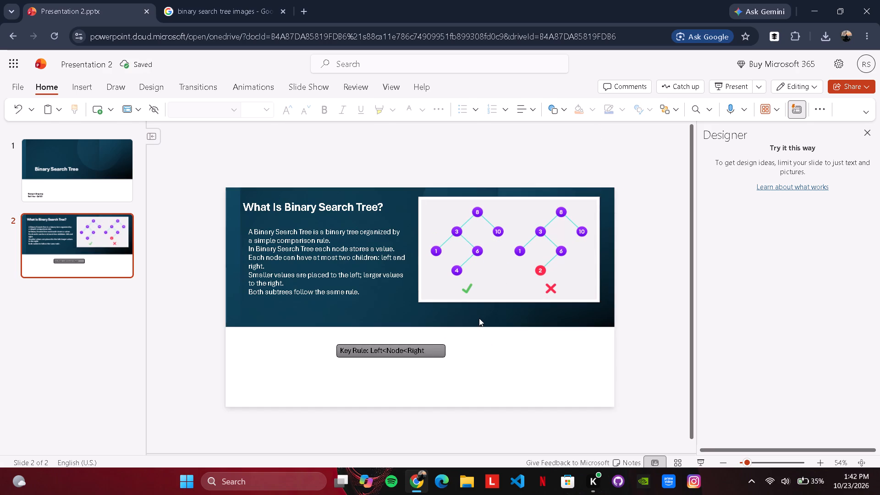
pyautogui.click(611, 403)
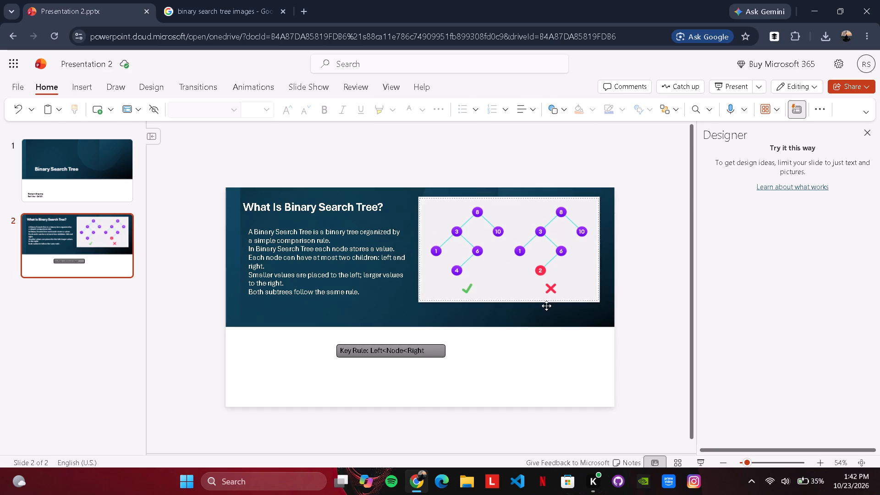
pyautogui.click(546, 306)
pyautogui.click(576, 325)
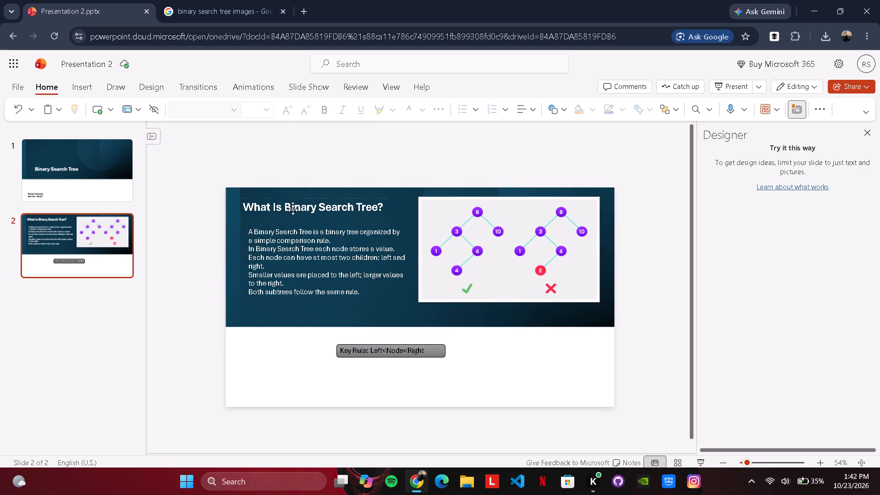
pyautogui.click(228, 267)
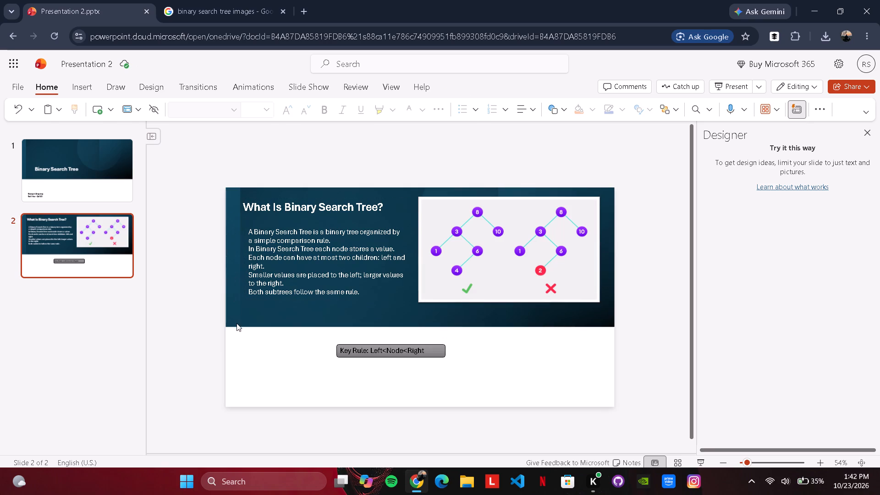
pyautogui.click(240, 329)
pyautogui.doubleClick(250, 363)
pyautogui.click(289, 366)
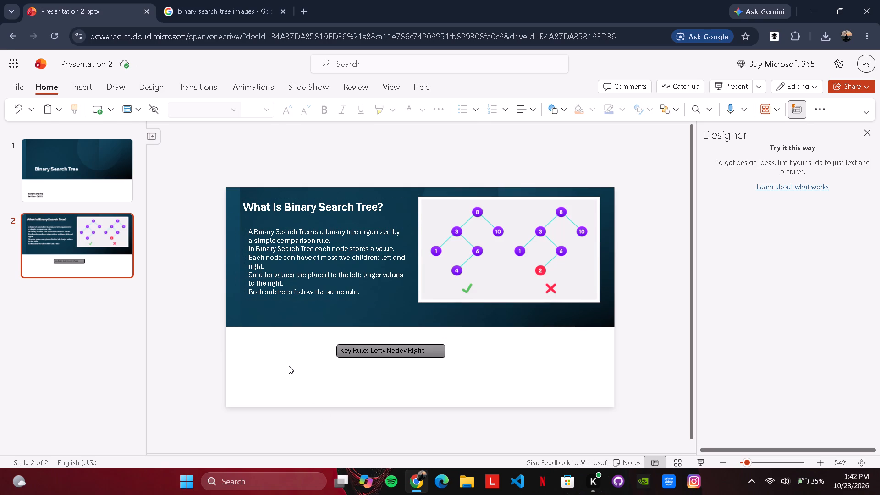
# Toggle Designer off for the second slide.
pyautogui.rightClick(289, 366)
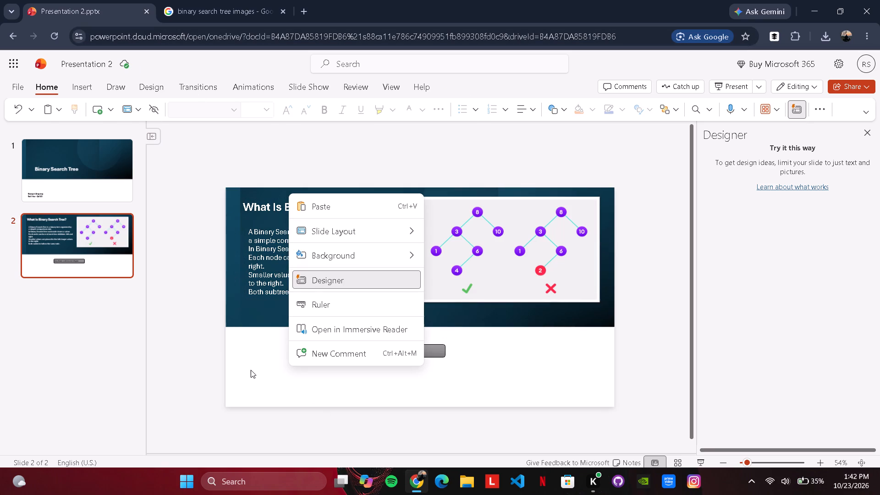
pyautogui.click(326, 283)
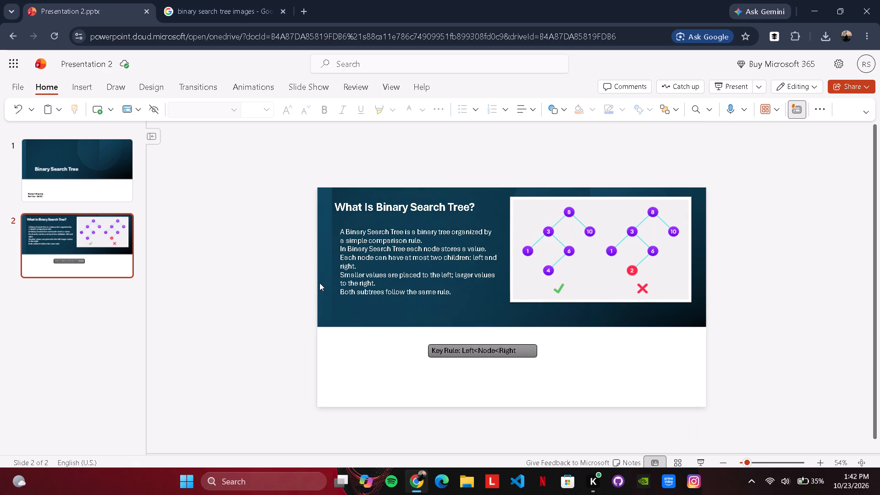
pyautogui.click(359, 343)
pyautogui.click(378, 344)
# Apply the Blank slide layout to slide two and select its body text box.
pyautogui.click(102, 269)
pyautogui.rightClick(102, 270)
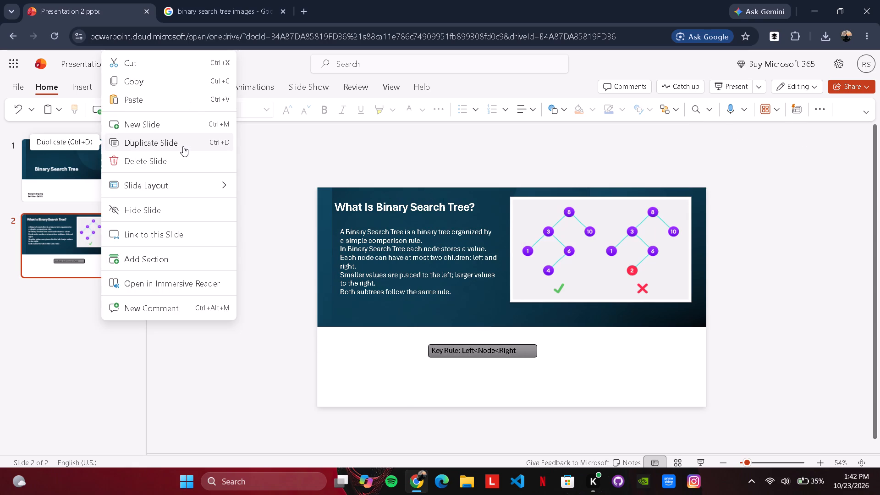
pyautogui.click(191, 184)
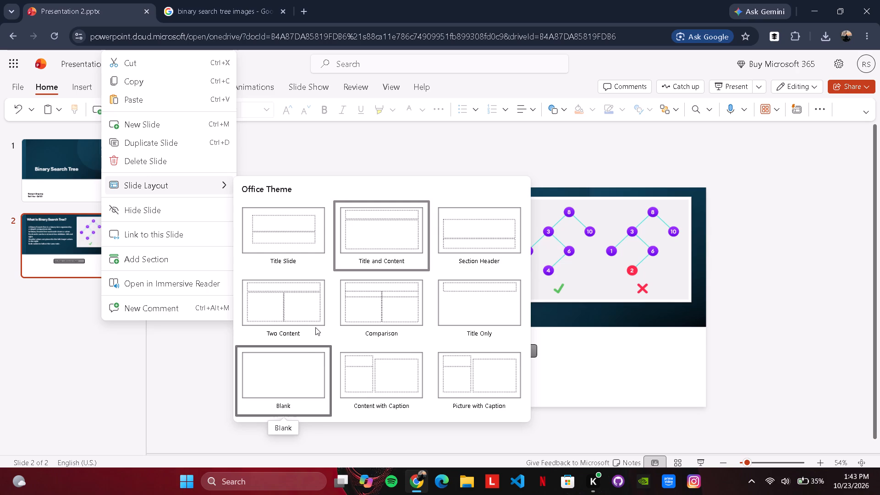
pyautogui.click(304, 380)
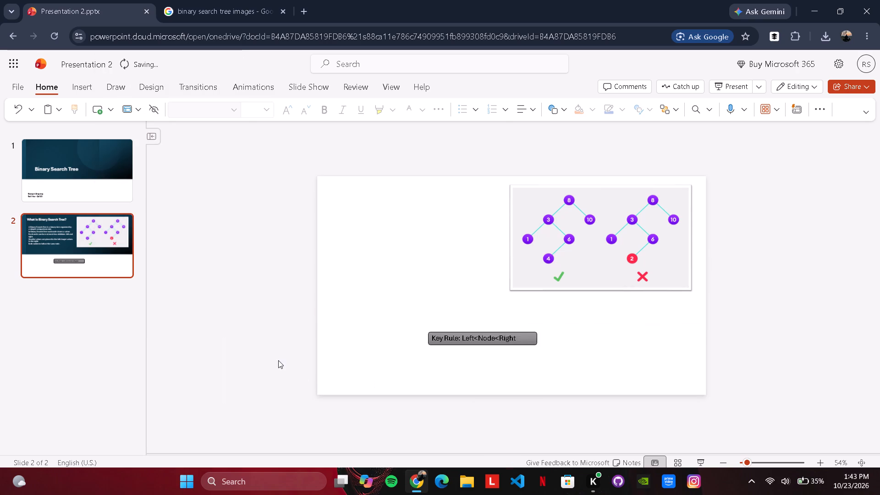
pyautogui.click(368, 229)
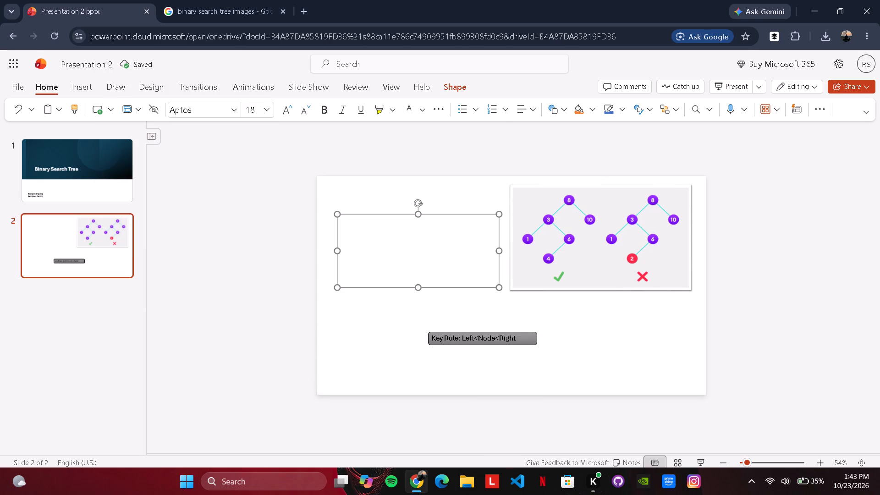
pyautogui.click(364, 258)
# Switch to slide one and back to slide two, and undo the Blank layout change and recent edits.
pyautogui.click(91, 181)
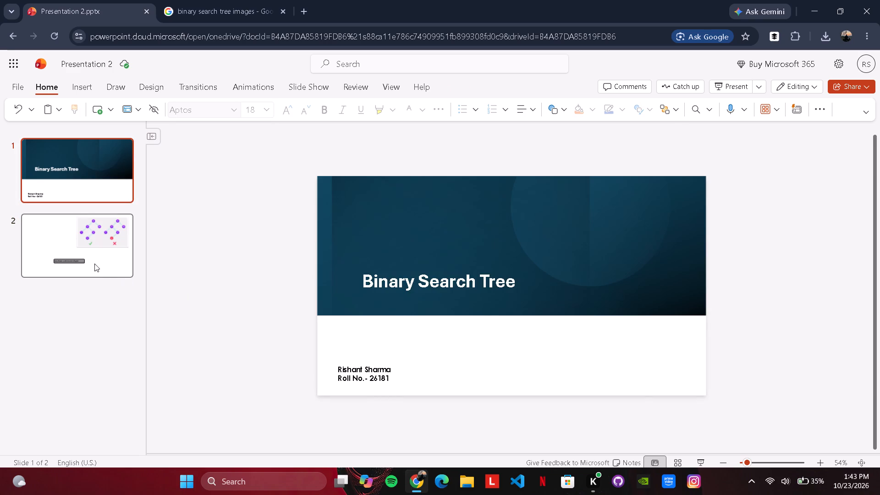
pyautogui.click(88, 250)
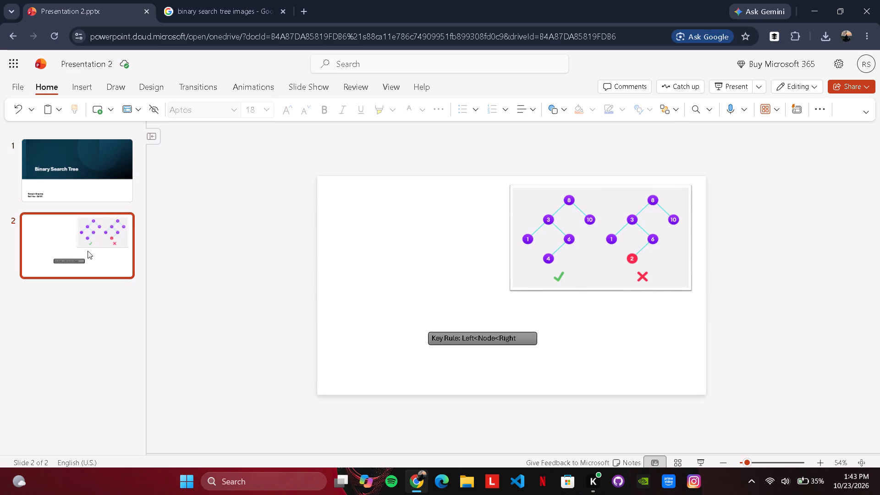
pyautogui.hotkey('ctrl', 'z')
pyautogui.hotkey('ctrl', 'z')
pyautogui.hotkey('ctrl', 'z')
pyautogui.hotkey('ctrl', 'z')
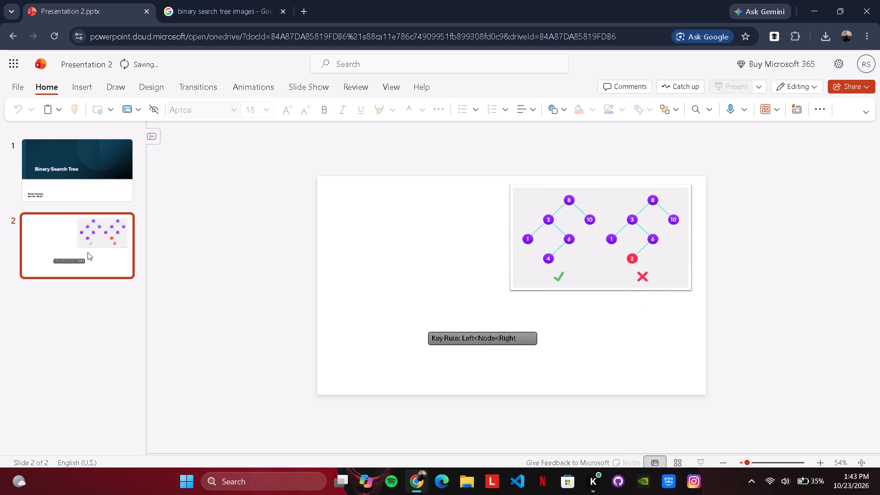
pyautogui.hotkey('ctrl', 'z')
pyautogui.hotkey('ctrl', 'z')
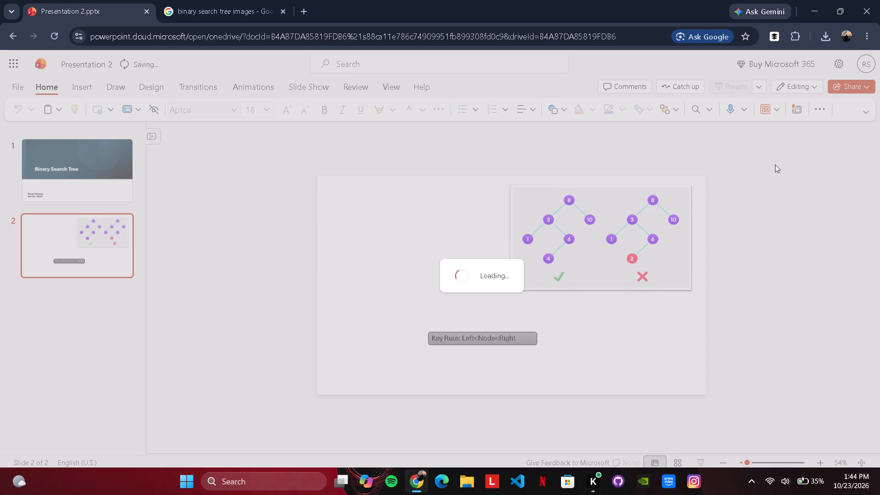
pyautogui.moveTo(722, 227); pyautogui.dragTo(713, 253, button='right')
pyautogui.moveTo(632, 230); pyautogui.dragTo(617, 230, button='right')
pyautogui.click(51, 37)
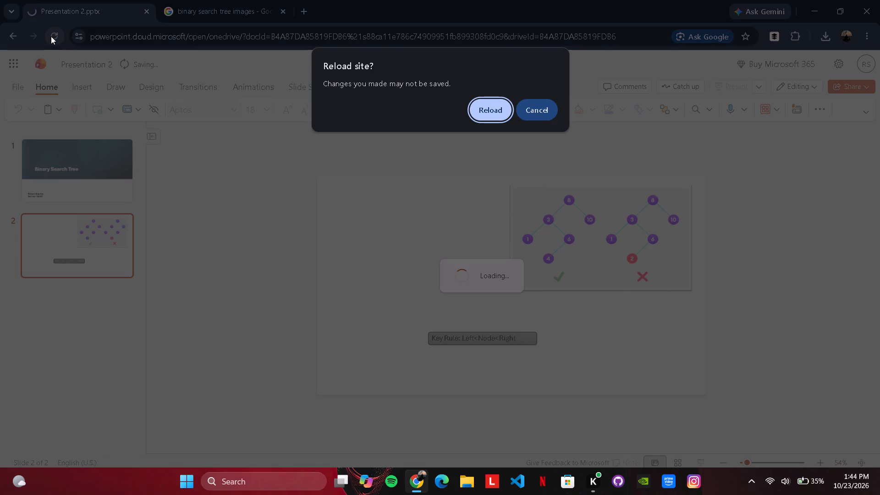
pyautogui.click(480, 109)
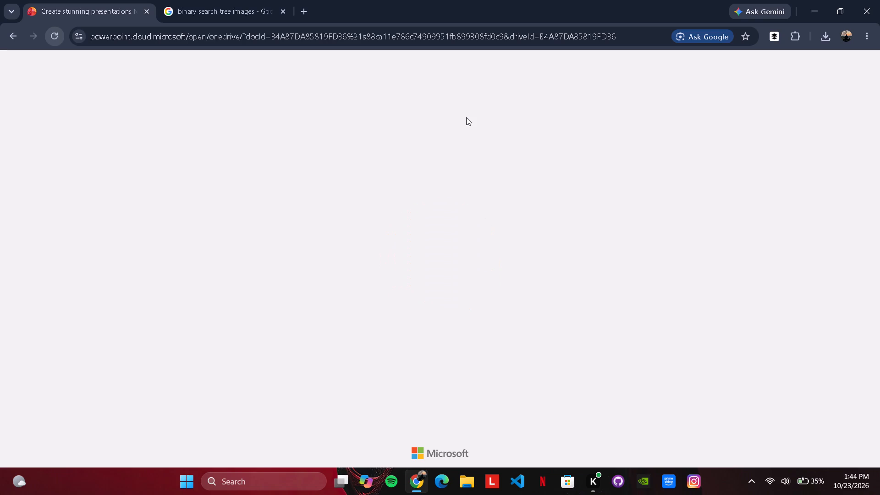
pyautogui.rightClick(149, 247)
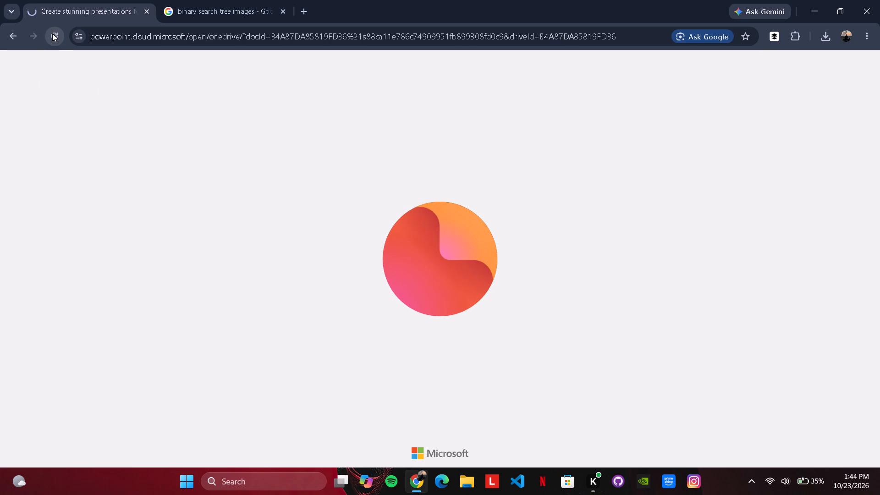
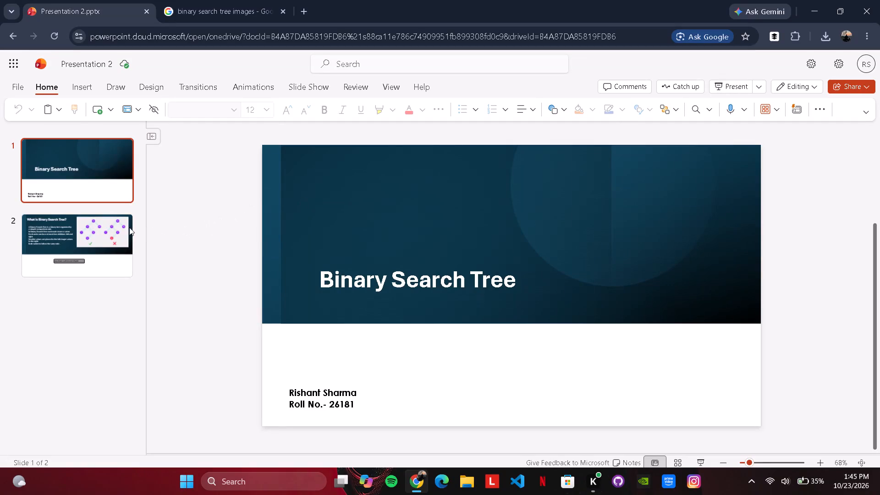
# Open slide two and inspect its title, text, picture and Key Rule box on the full slide.
pyautogui.click(99, 229)
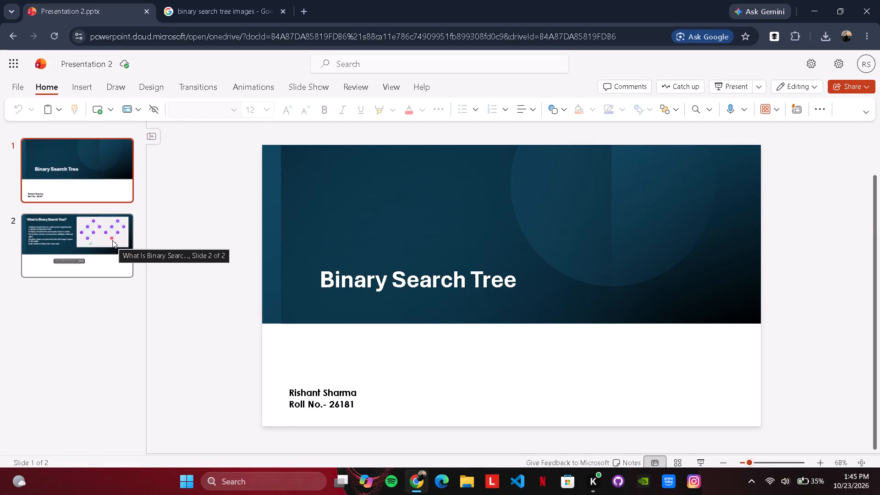
pyautogui.click(96, 241)
pyautogui.click(89, 252)
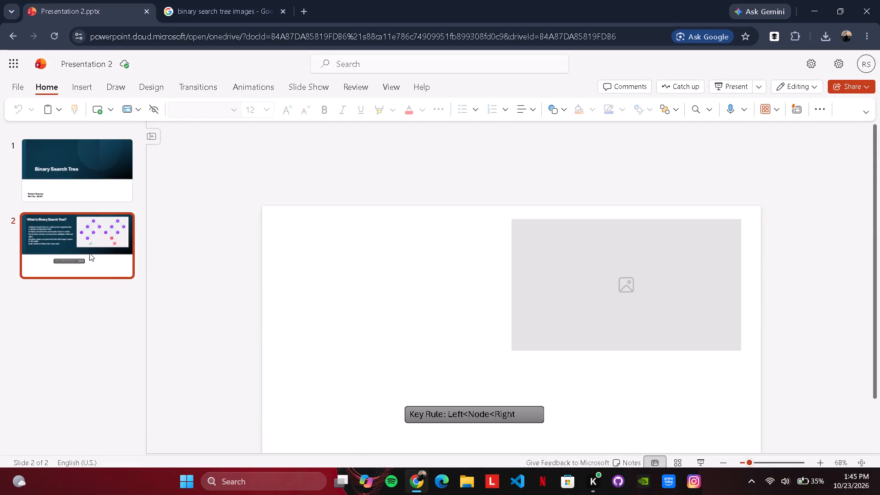
pyautogui.scroll(-3, 275, 288)
pyautogui.scroll(2, 277, 288)
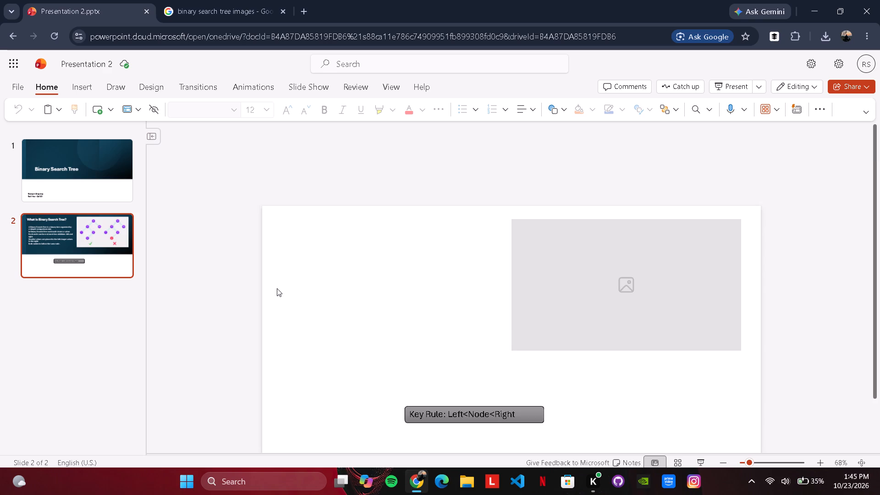
pyautogui.scroll(-3, 277, 288)
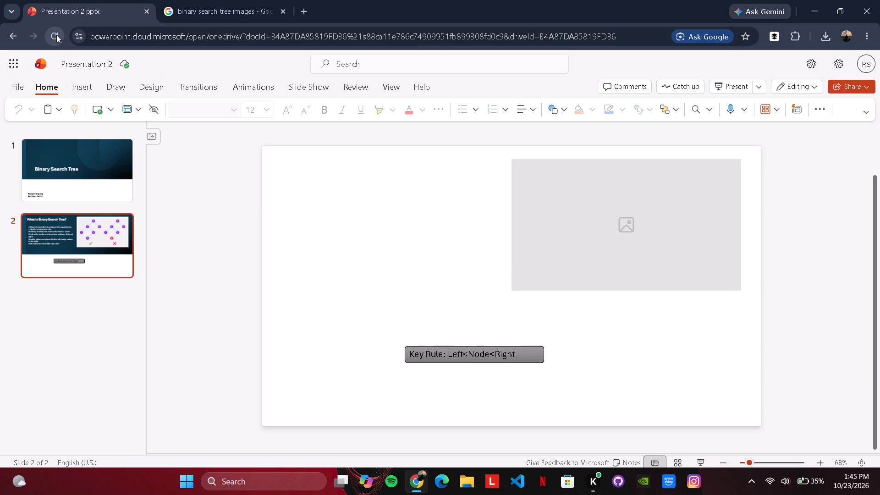
# Reload the presentation's page and reopen slide two, leaving the Key Rule box deselected.
pyautogui.click(56, 35)
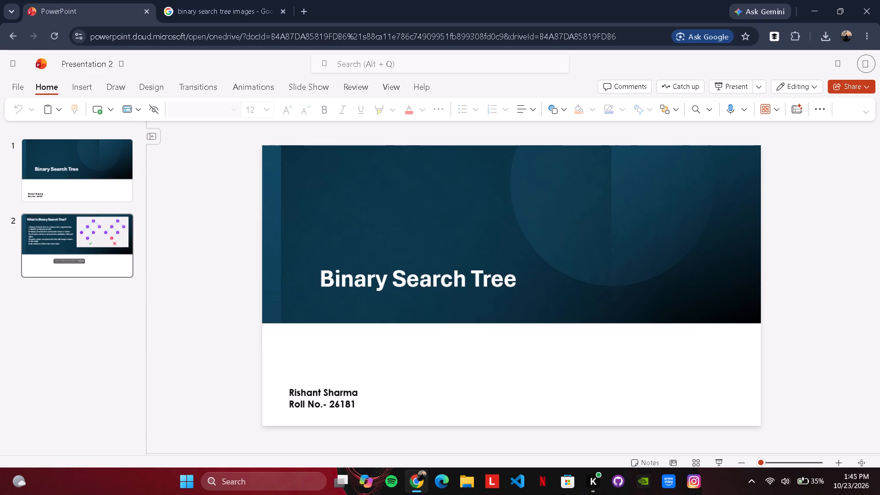
pyautogui.click(88, 250)
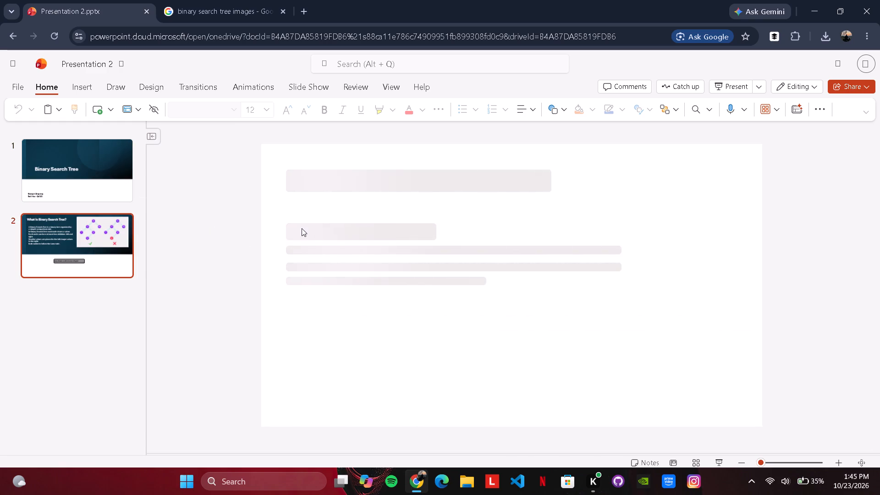
pyautogui.doubleClick(548, 345)
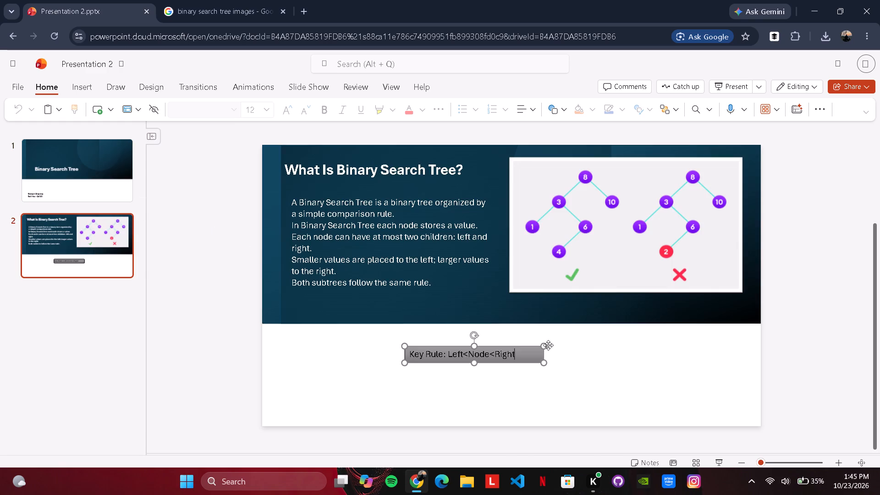
pyautogui.click(614, 378)
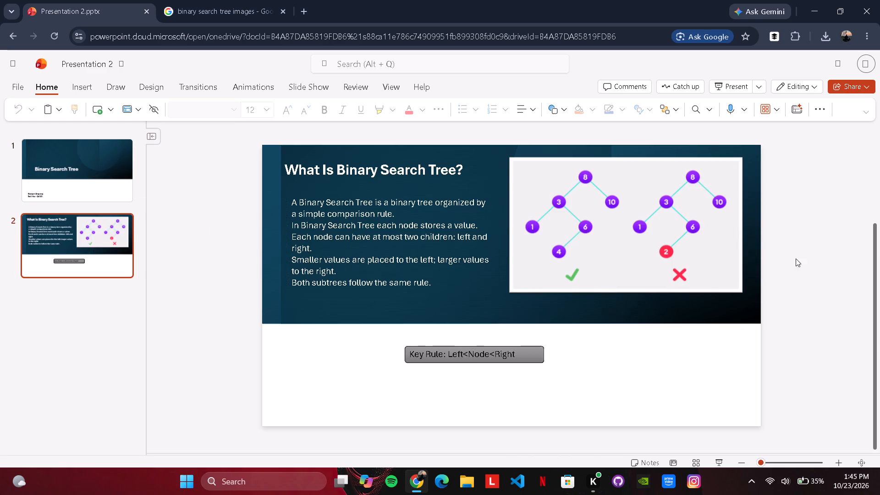
# Try to open Designer for slide two.
pyautogui.click(797, 111)
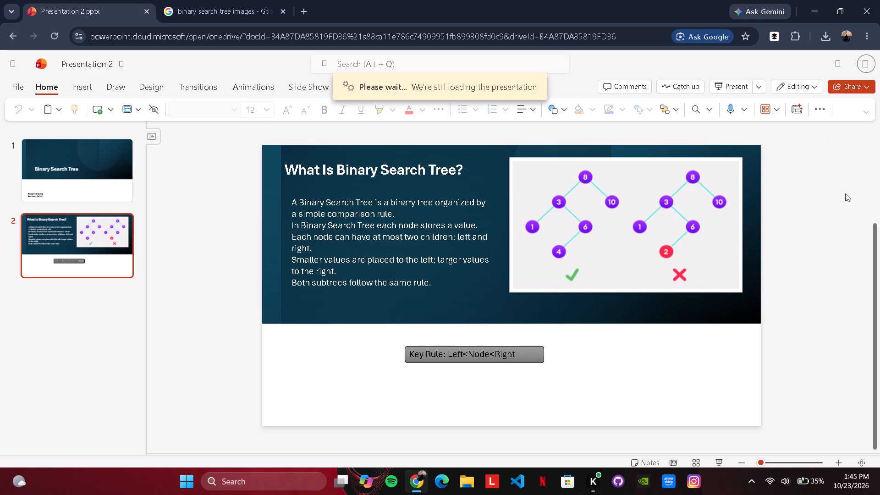
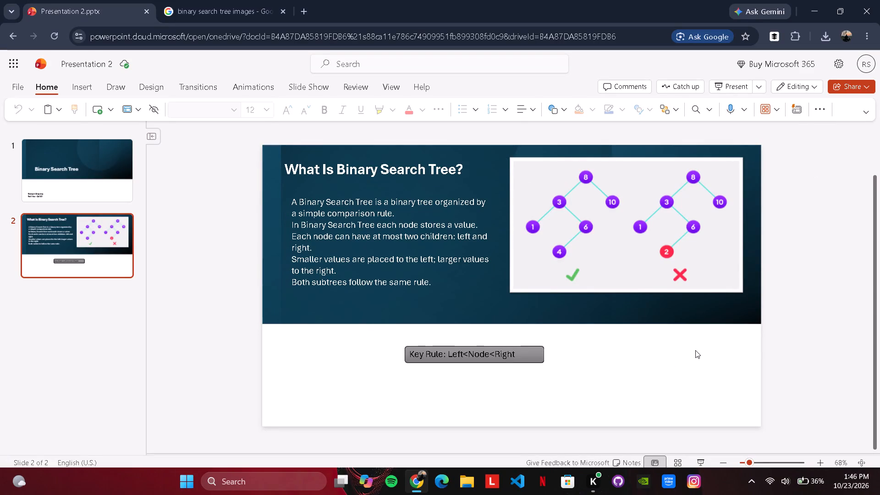
# Check Designer for ideas on slide two, open its Learn more page, and close both.
pyautogui.click(792, 104)
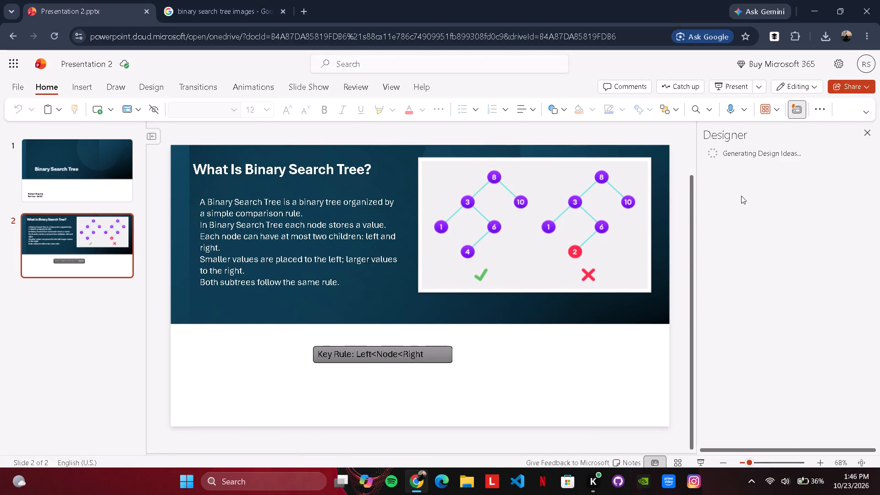
pyautogui.click(794, 303)
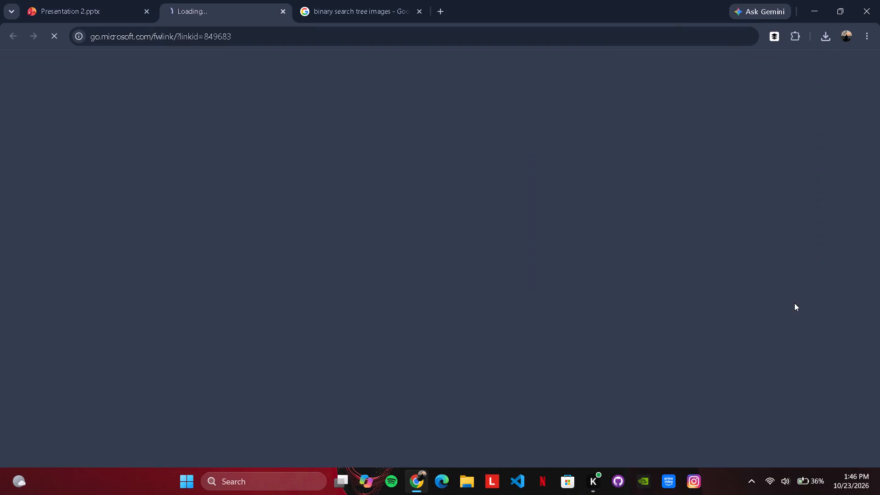
pyautogui.click(280, 10)
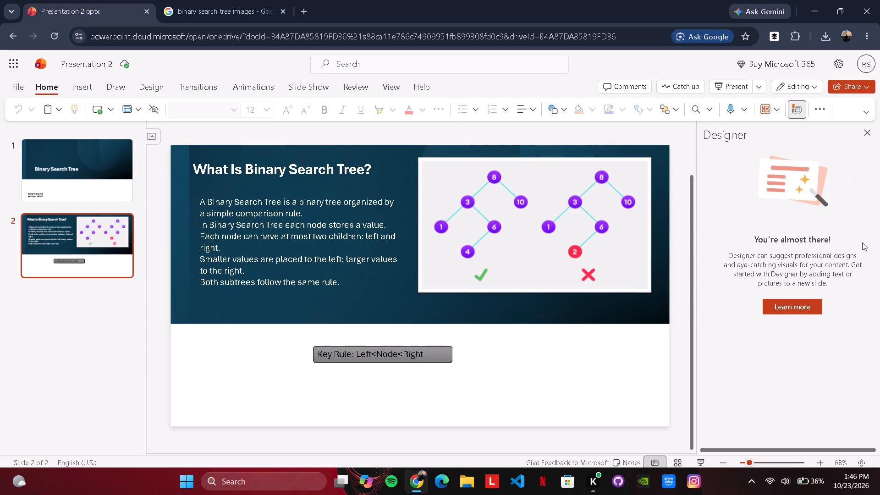
pyautogui.click(867, 131)
pyautogui.scroll(-2, 652, 268)
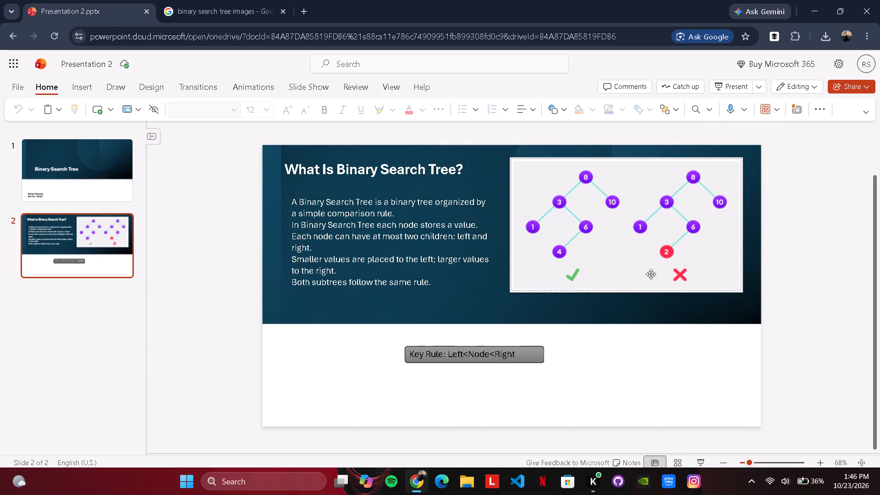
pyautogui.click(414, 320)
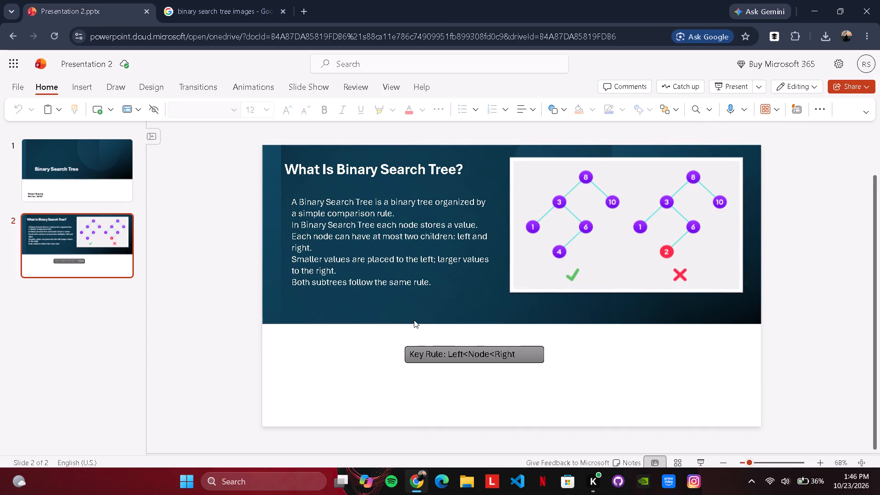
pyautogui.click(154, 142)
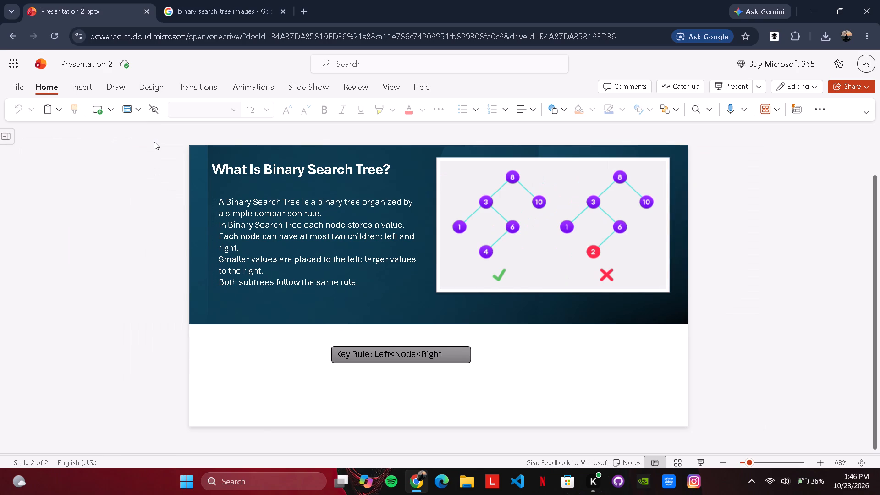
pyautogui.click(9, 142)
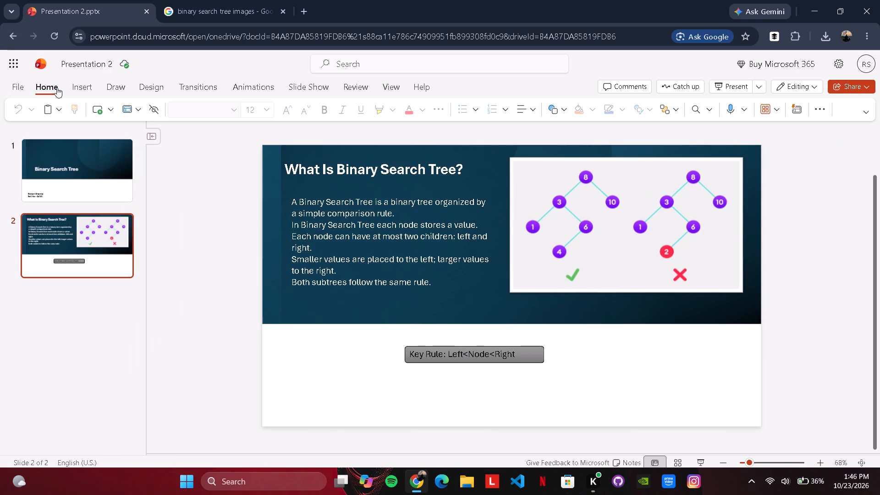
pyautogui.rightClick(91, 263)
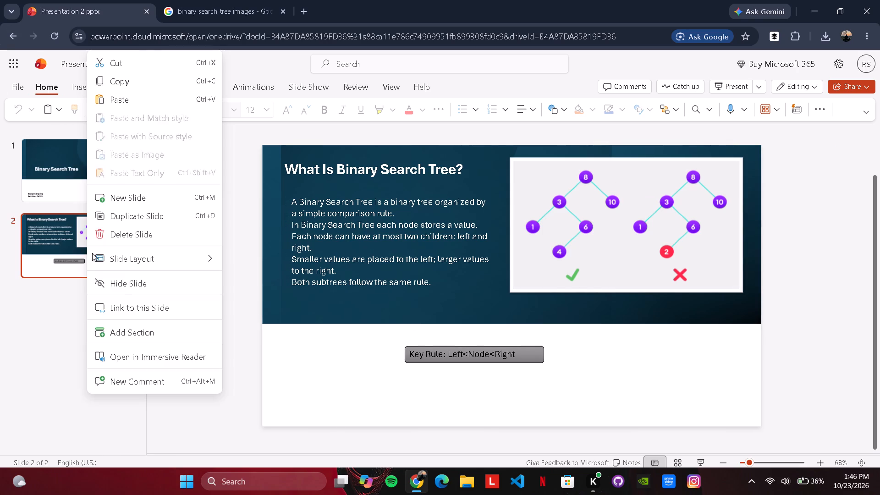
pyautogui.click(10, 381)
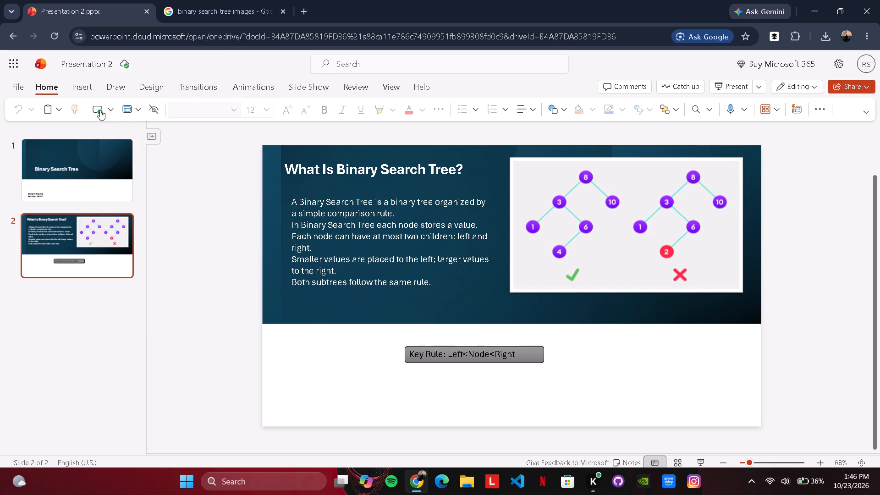
# Add a new title-and-content slide after slide two.
pyautogui.click(100, 110)
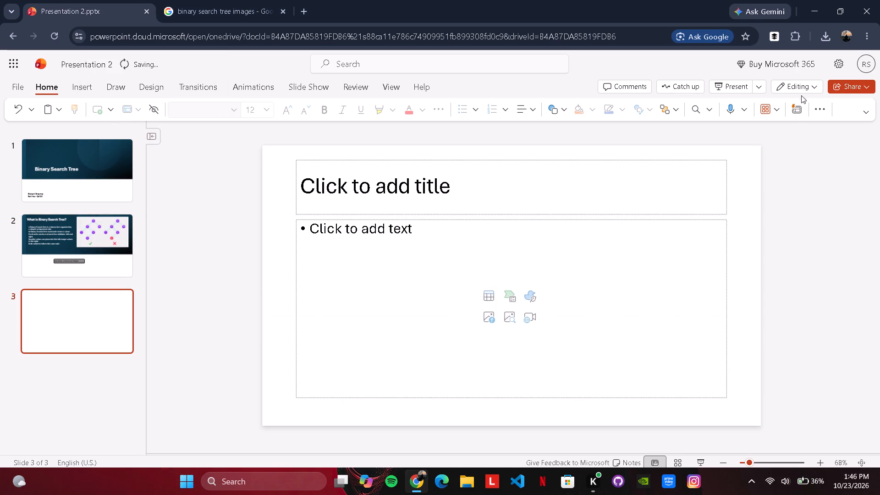
# Open Designer and browse its design ideas for the new third slide and the title slide.
pyautogui.click(794, 108)
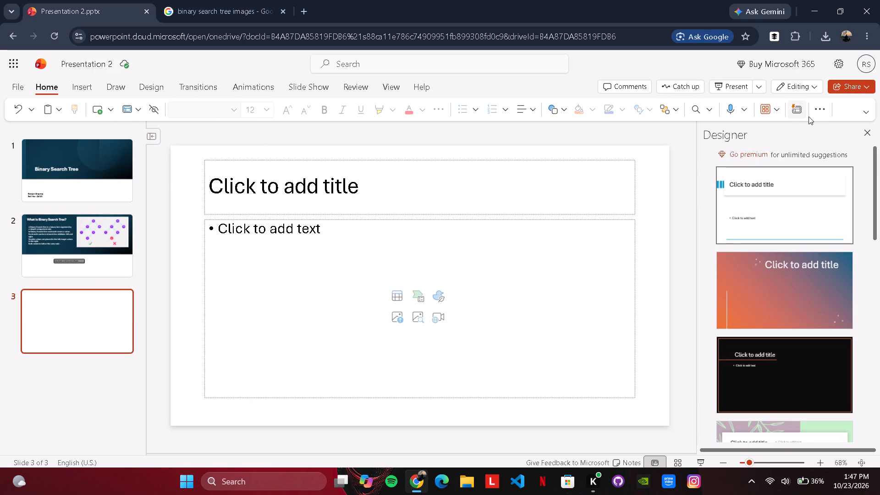
pyautogui.scroll(-5, 817, 123)
pyautogui.scroll(-4, 736, 317)
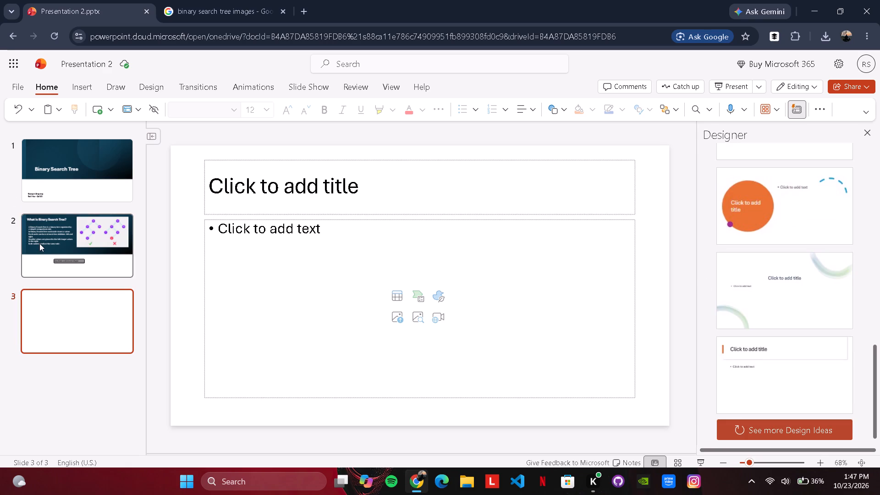
pyautogui.click(39, 243)
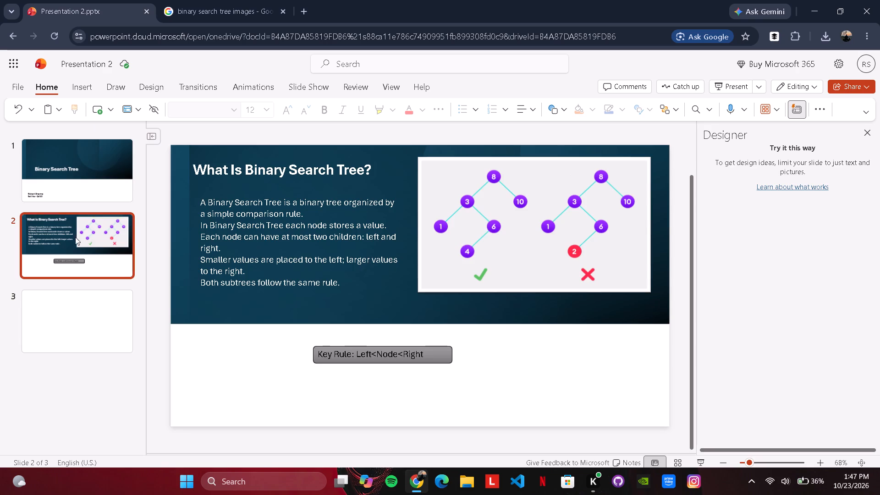
pyautogui.click(60, 166)
pyautogui.click(421, 365)
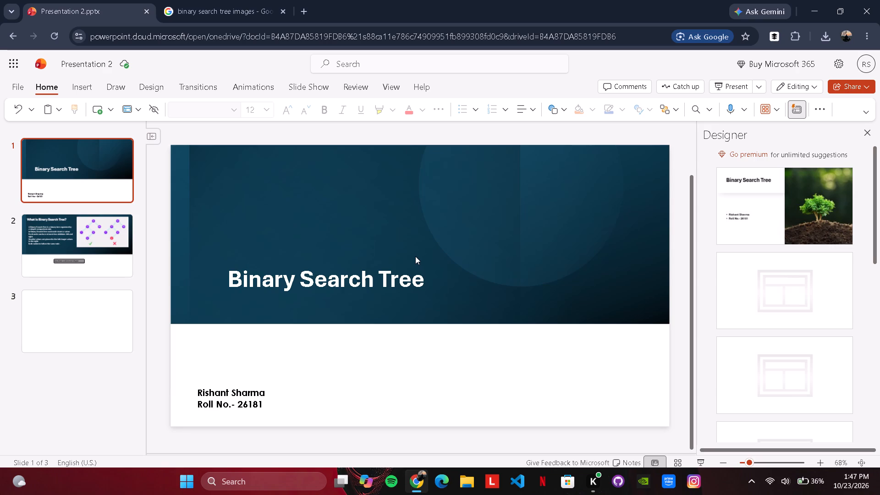
pyautogui.scroll(-5, 804, 357)
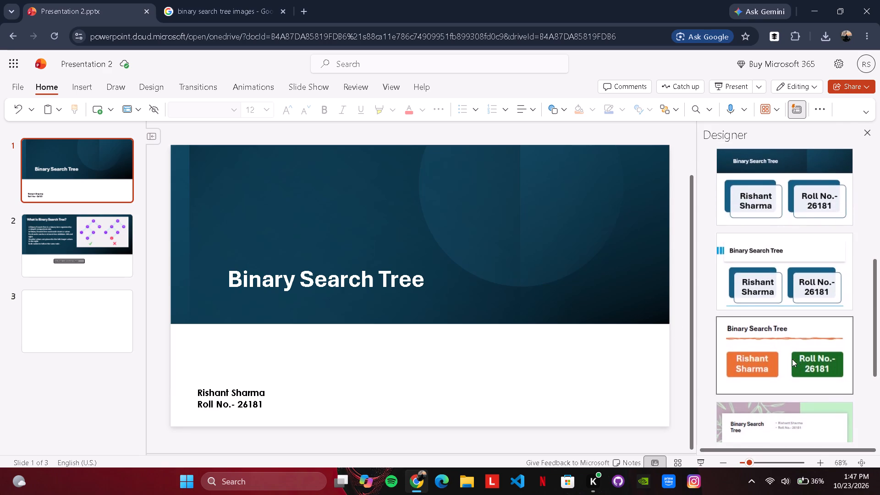
pyautogui.scroll(-1, 792, 359)
# Return to slide two and read what Designer offers for it.
pyautogui.click(75, 256)
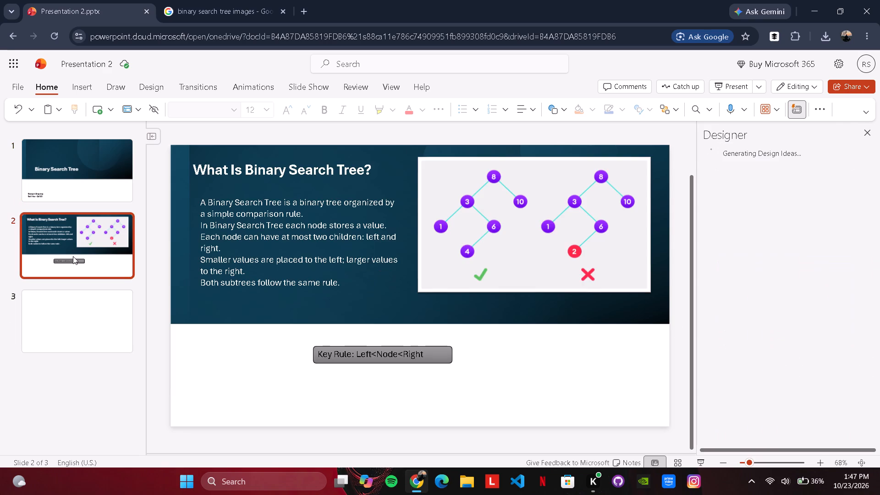
pyautogui.scroll(-1, 88, 262)
pyautogui.scroll(-1, 746, 192)
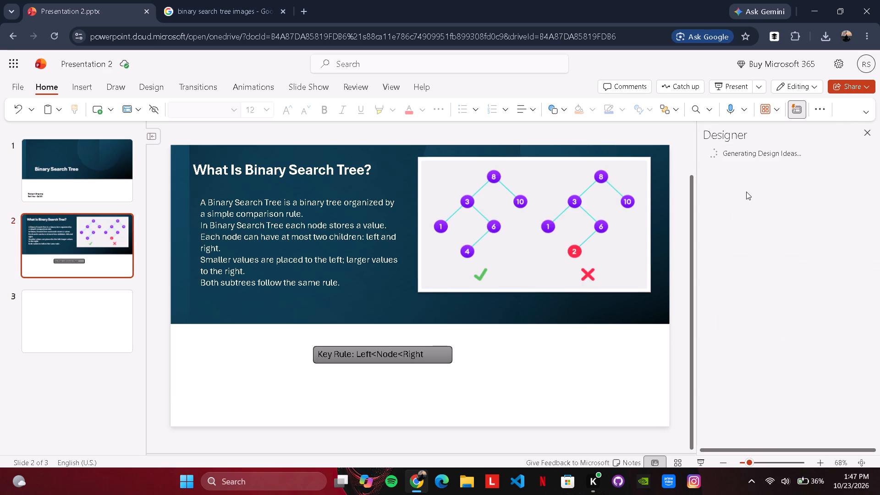
pyautogui.scroll(-3, 746, 192)
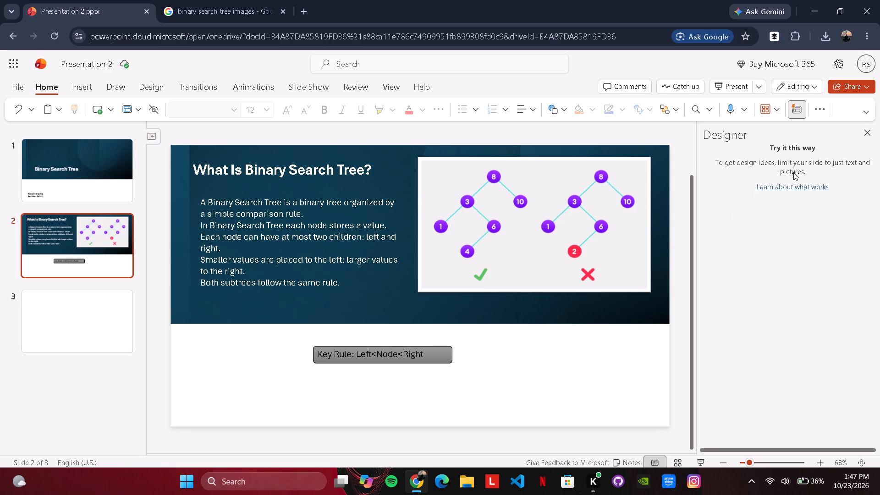
pyautogui.scroll(-1, 808, 155)
pyautogui.click(807, 154)
pyautogui.scroll(-1, 807, 154)
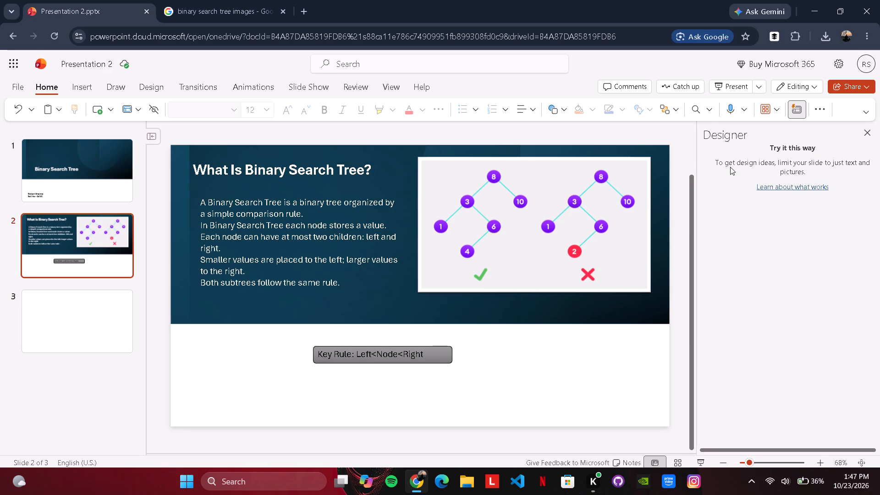
pyautogui.scroll(-1, 734, 167)
pyautogui.scroll(-1, 874, 164)
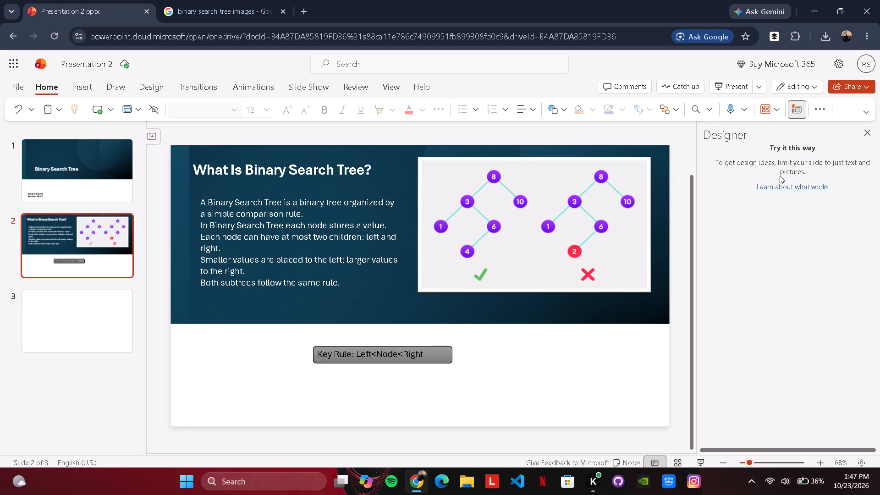
pyautogui.scroll(-1, 335, 352)
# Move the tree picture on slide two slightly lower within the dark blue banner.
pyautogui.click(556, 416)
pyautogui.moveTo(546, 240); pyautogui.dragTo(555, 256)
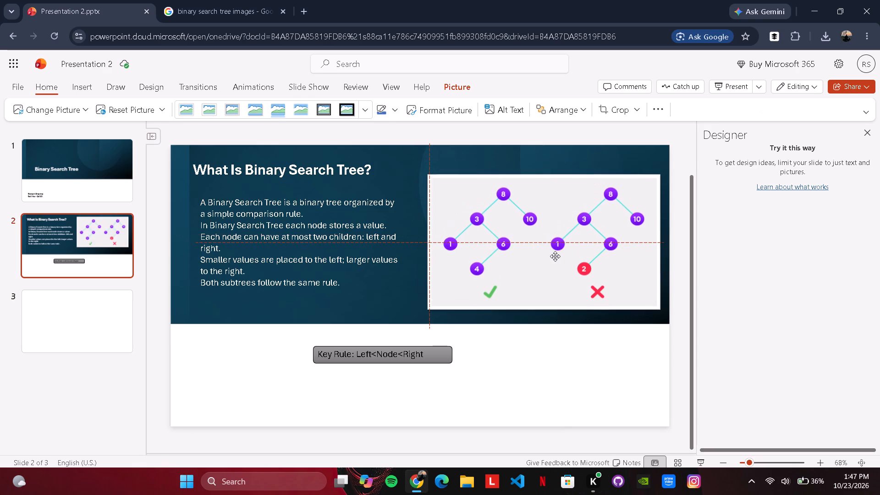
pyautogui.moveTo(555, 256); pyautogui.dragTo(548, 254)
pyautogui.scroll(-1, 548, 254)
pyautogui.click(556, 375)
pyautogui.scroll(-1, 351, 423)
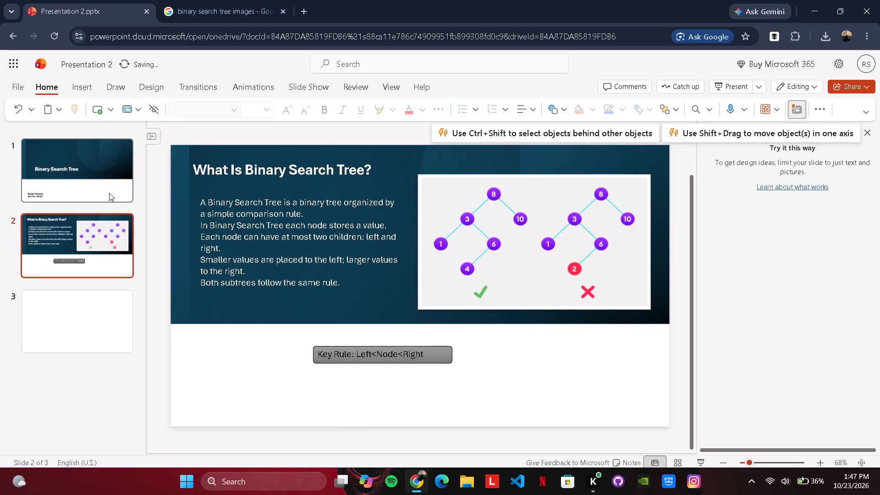
# Draw a text box about 12.88" wide and 2.44" high across the white area below slide two's banner.
pyautogui.click(98, 87)
pyautogui.click(105, 88)
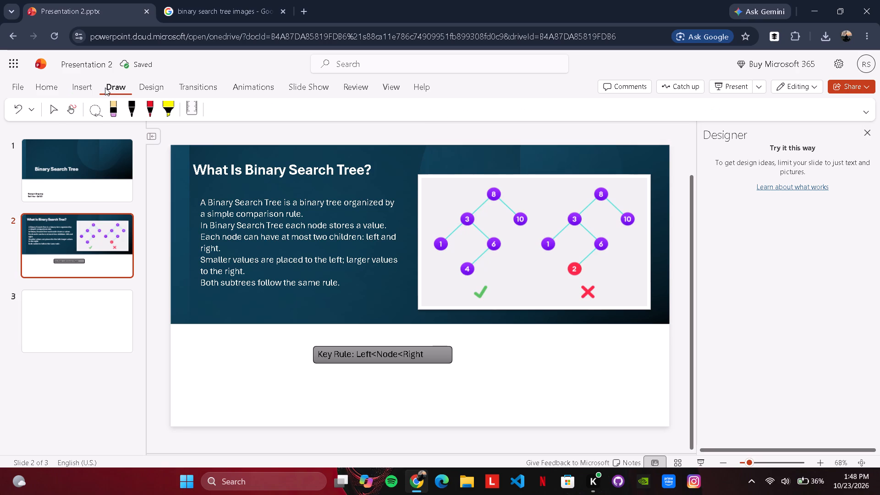
pyautogui.click(93, 88)
pyautogui.click(104, 110)
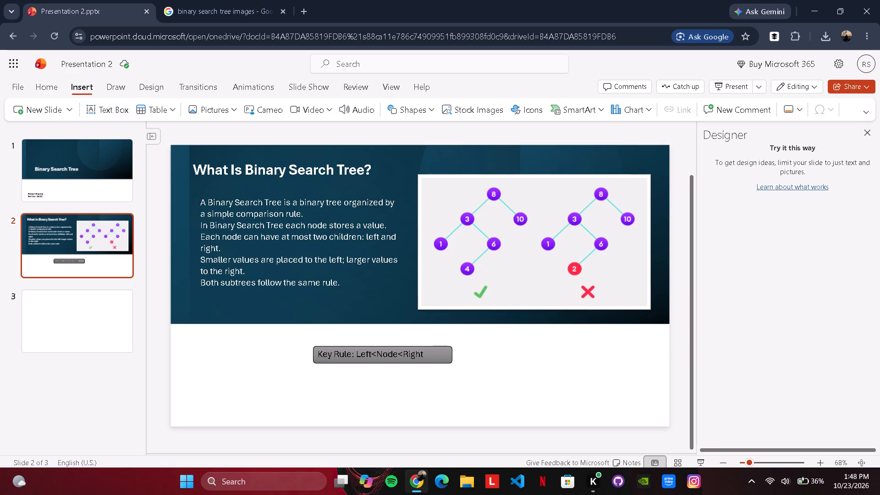
pyautogui.moveTo(175, 328); pyautogui.dragTo(594, 350)
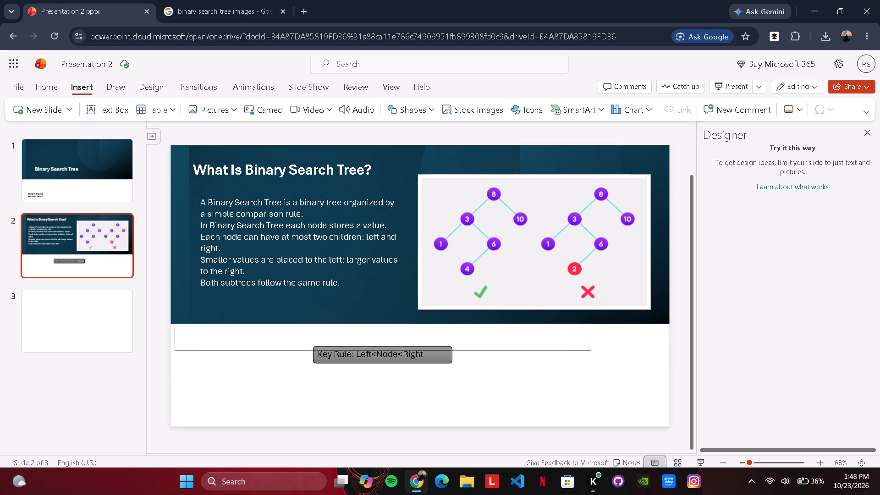
pyautogui.moveTo(594, 350); pyautogui.dragTo(658, 412)
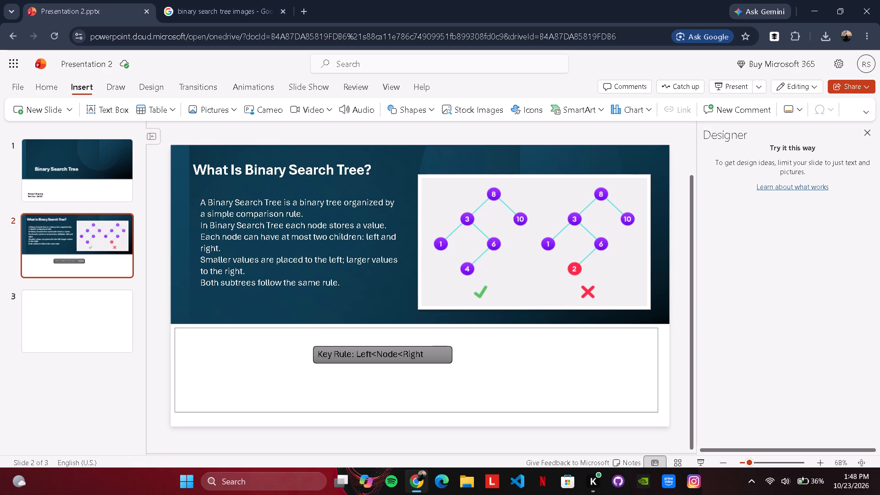
pyautogui.moveTo(658, 412); pyautogui.dragTo(657, 419)
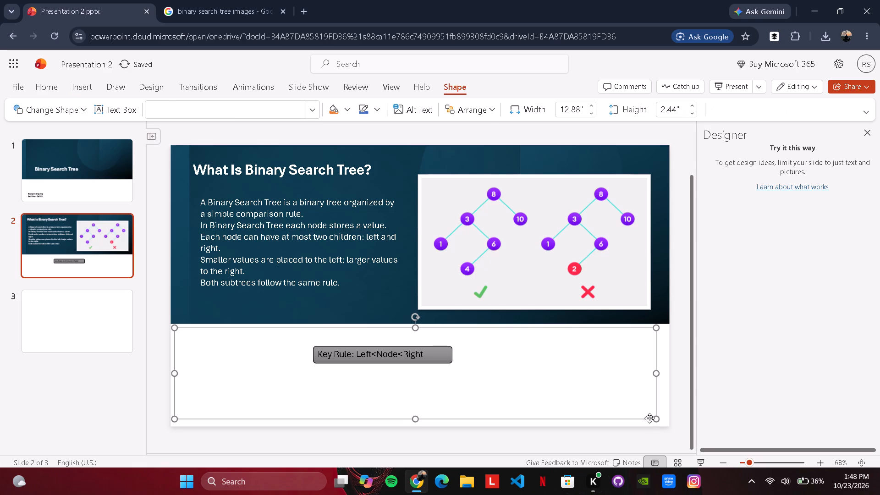
# Fill the new text box with White, Background 1, to cover the Key Rule box.
pyautogui.click(336, 116)
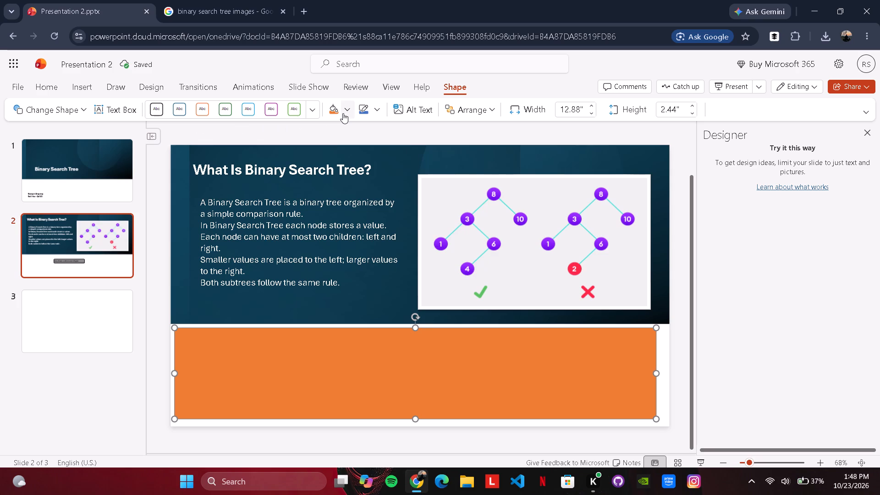
pyautogui.click(343, 113)
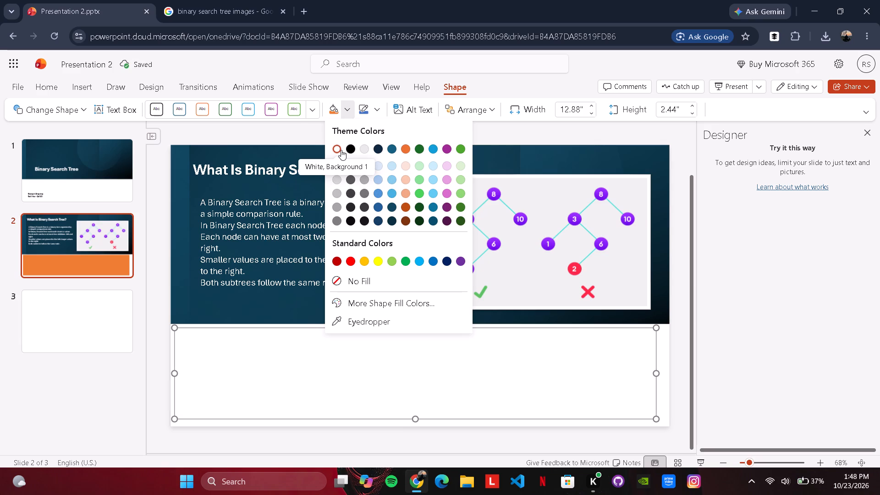
pyautogui.click(341, 150)
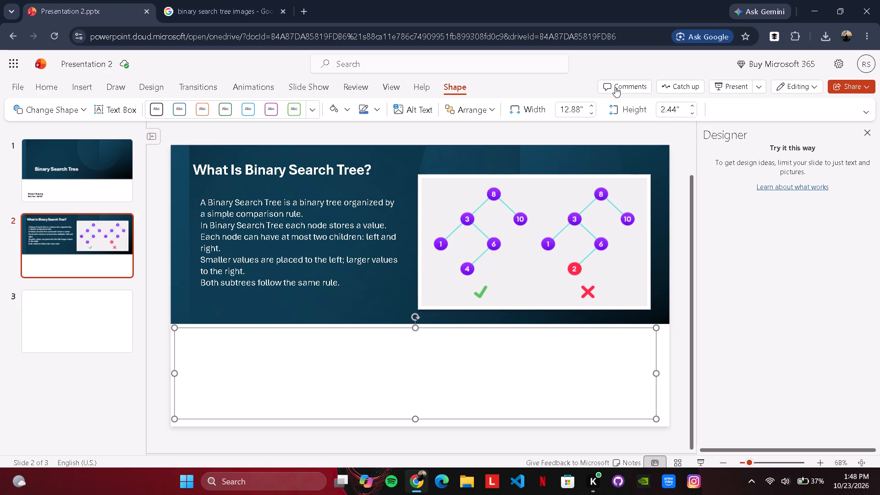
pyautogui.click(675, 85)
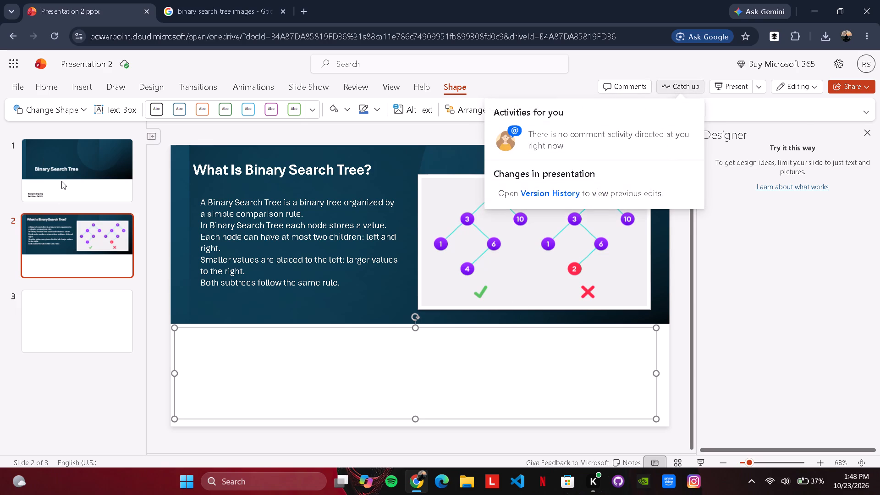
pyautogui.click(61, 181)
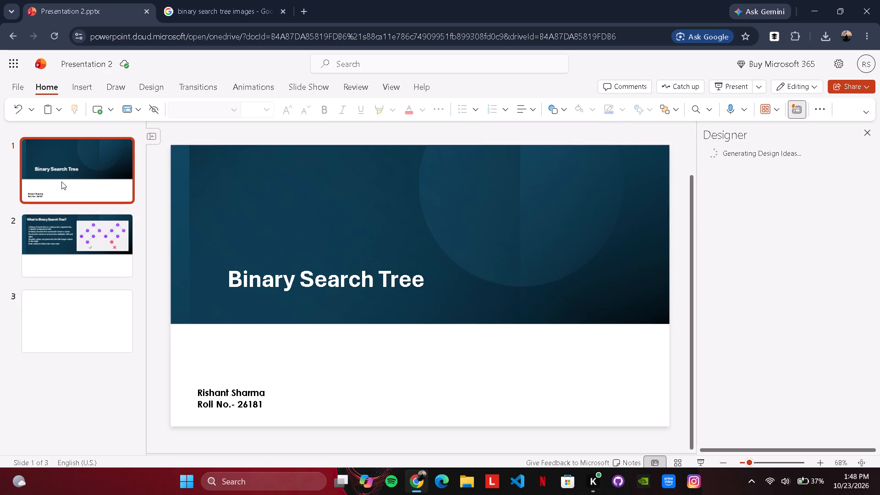
# Move slide two's tree picture slightly up and to the right within the dark blue banner.
pyautogui.click(71, 235)
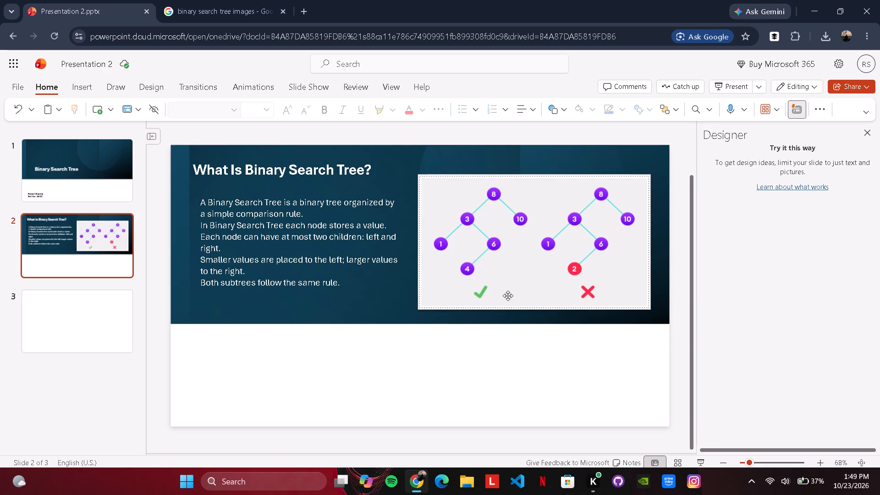
pyautogui.moveTo(509, 293); pyautogui.dragTo(519, 272)
pyautogui.click(508, 455)
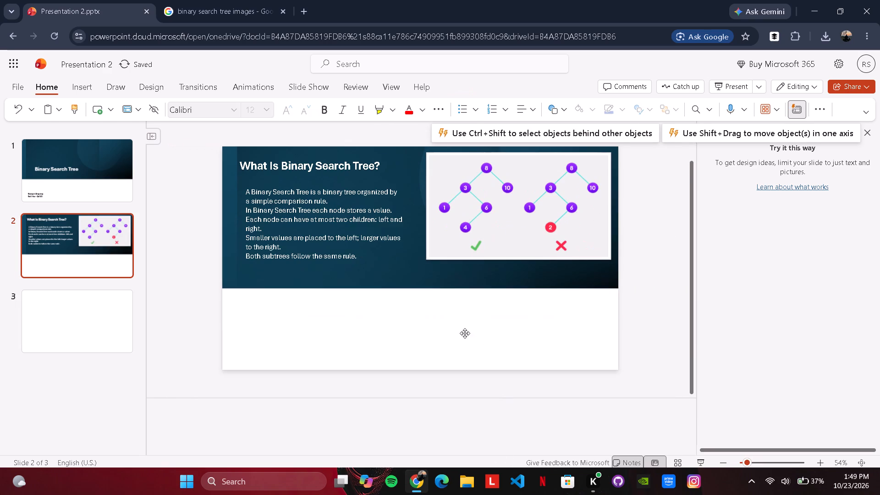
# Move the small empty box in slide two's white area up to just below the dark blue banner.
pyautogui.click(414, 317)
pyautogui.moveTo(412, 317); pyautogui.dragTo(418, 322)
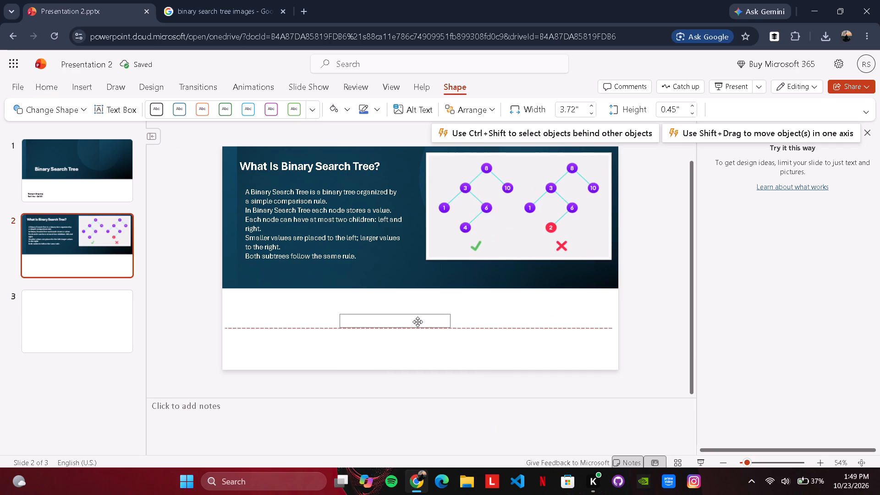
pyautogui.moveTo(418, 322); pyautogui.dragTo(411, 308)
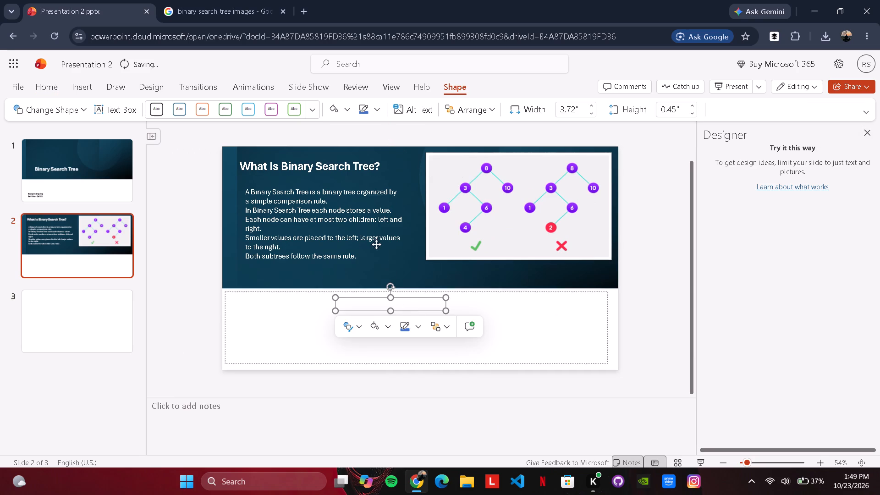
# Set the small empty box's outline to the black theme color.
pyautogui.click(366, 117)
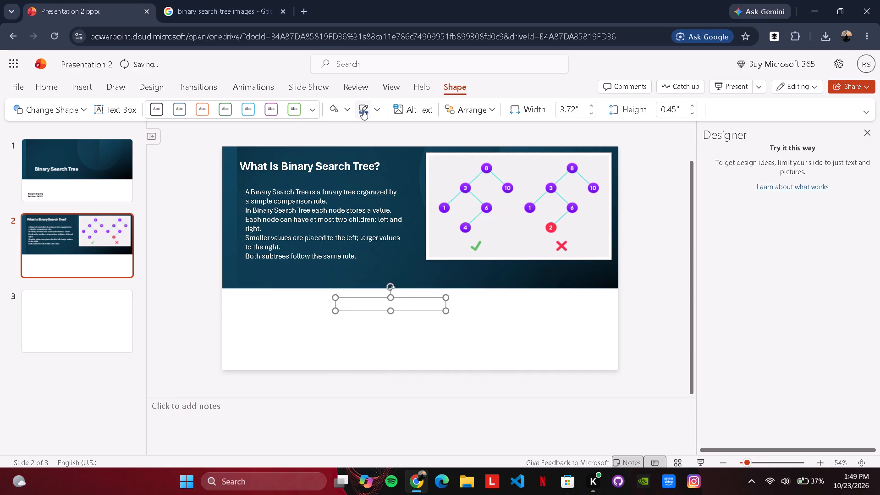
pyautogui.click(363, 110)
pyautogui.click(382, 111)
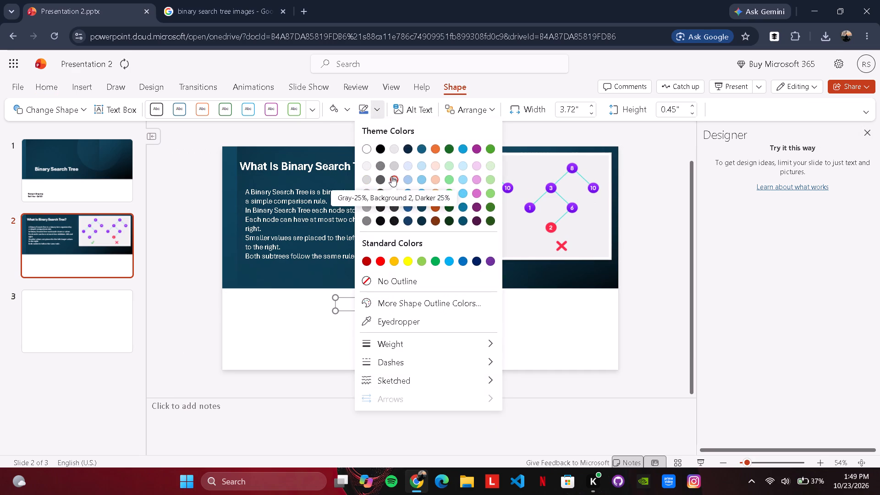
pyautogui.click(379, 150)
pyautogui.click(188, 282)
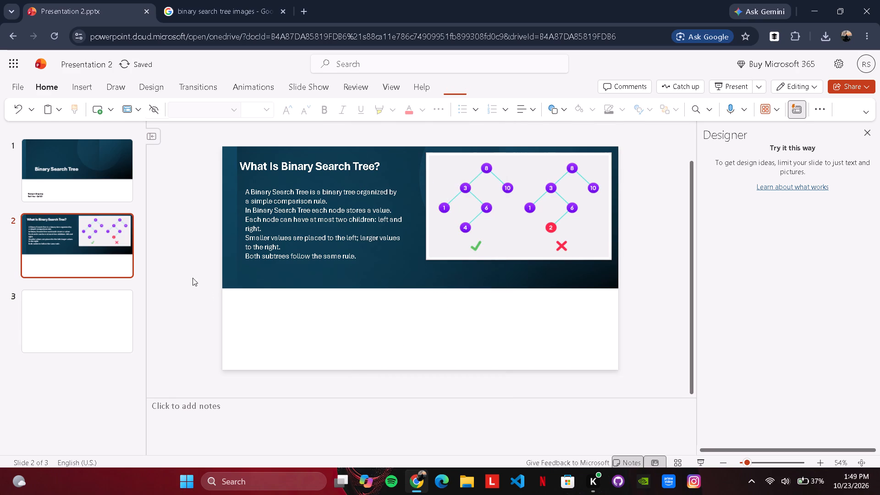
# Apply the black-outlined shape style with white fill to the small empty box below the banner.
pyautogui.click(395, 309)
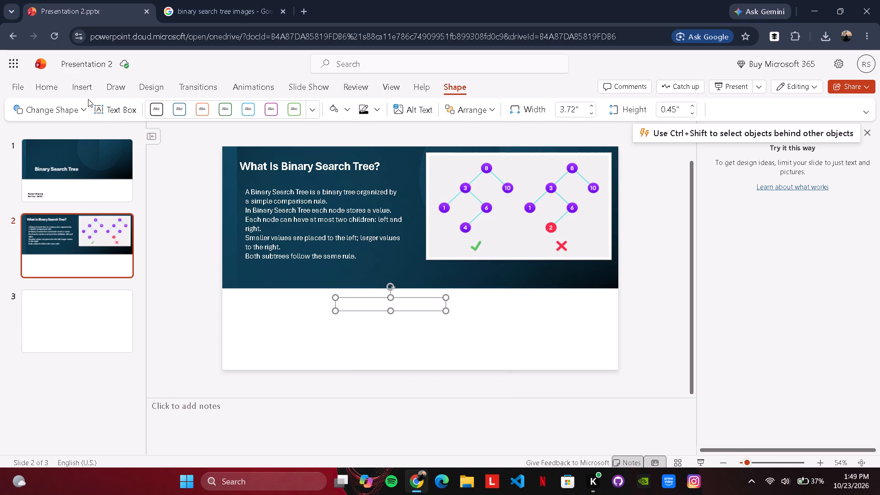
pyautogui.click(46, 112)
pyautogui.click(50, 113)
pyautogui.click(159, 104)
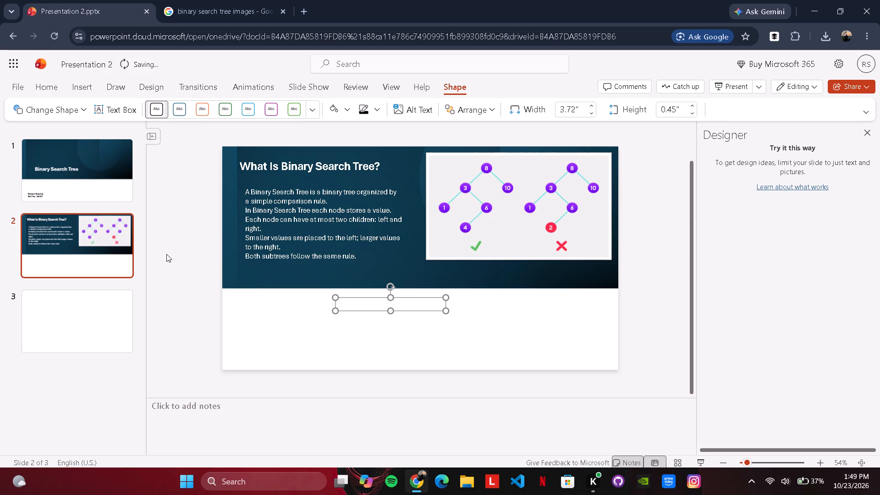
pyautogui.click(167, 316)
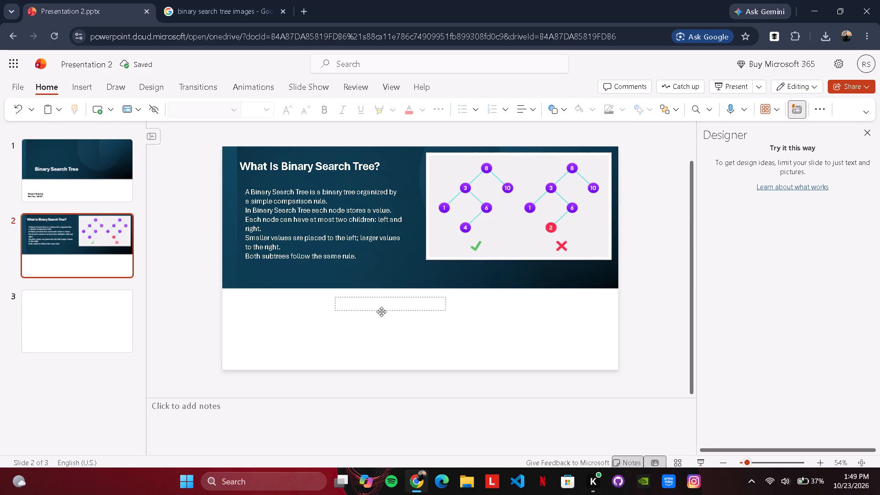
# Move the small empty box down to the middle of the white area below the banner.
pyautogui.moveTo(377, 309); pyautogui.dragTo(379, 340)
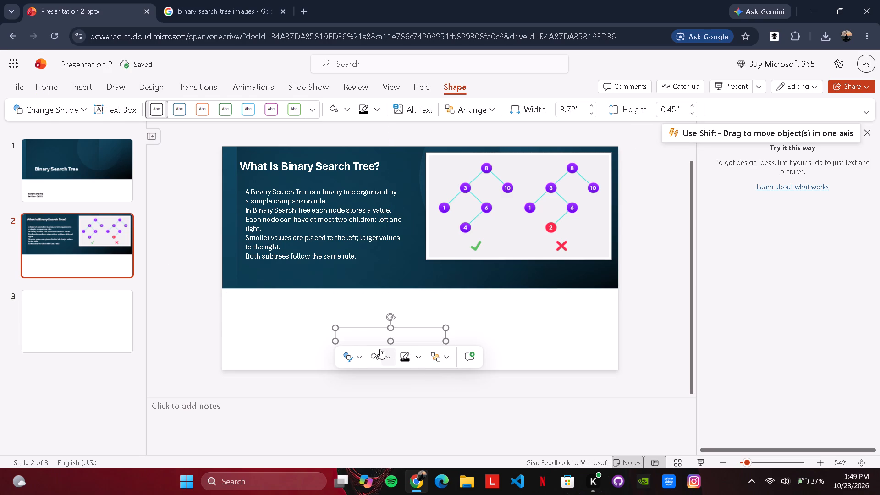
# Apply the Colored Fill - Black, Dark 1 shape style to the small empty box.
pyautogui.click(376, 354)
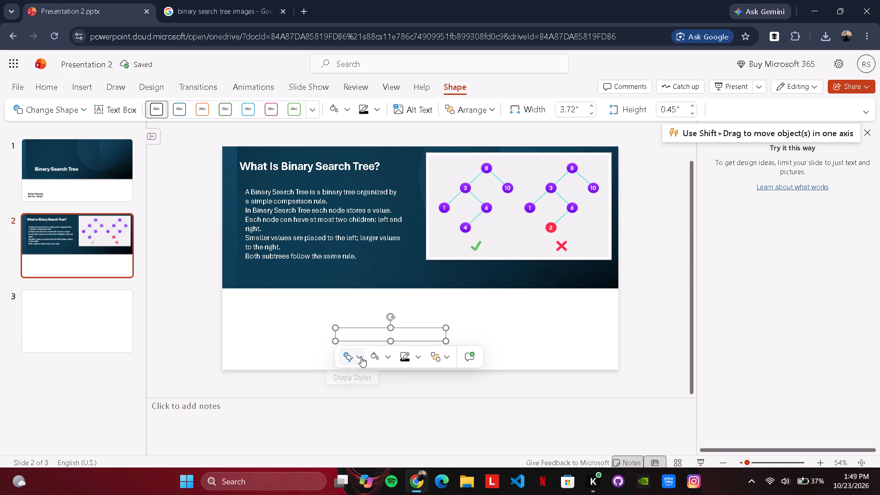
pyautogui.click(361, 357)
pyautogui.click(379, 180)
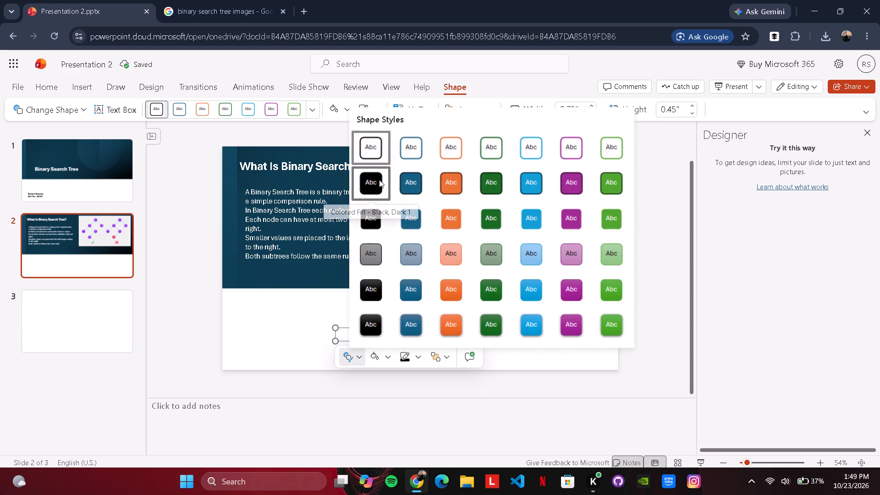
pyautogui.click(218, 308)
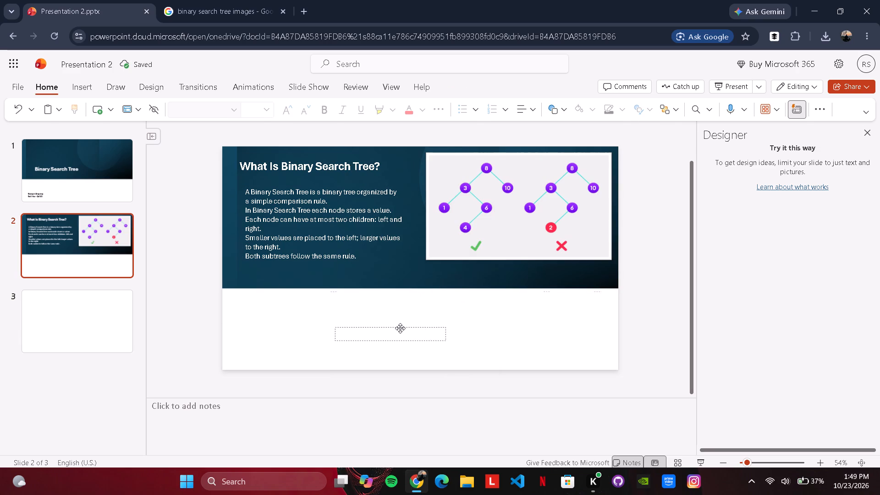
# Move the large white text box below slide two's banner slightly to the right.
pyautogui.click(400, 335)
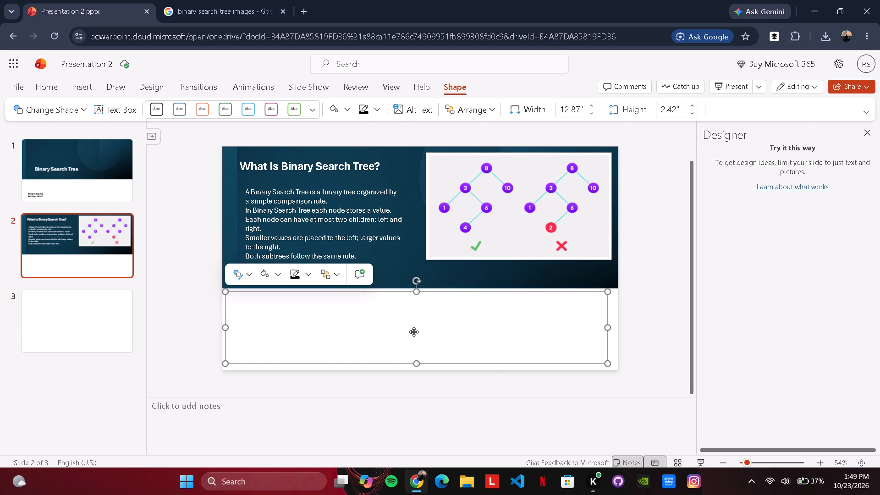
pyautogui.moveTo(414, 332); pyautogui.dragTo(417, 327)
pyautogui.click(407, 335)
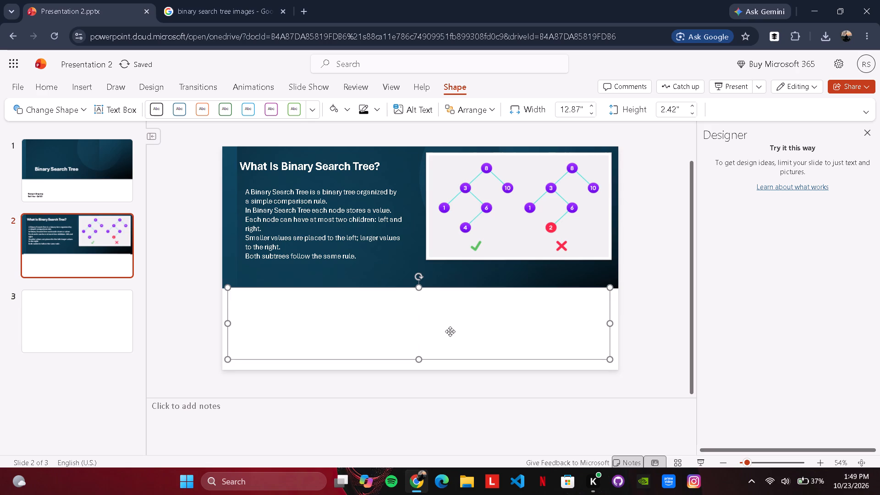
pyautogui.moveTo(451, 331); pyautogui.dragTo(446, 337)
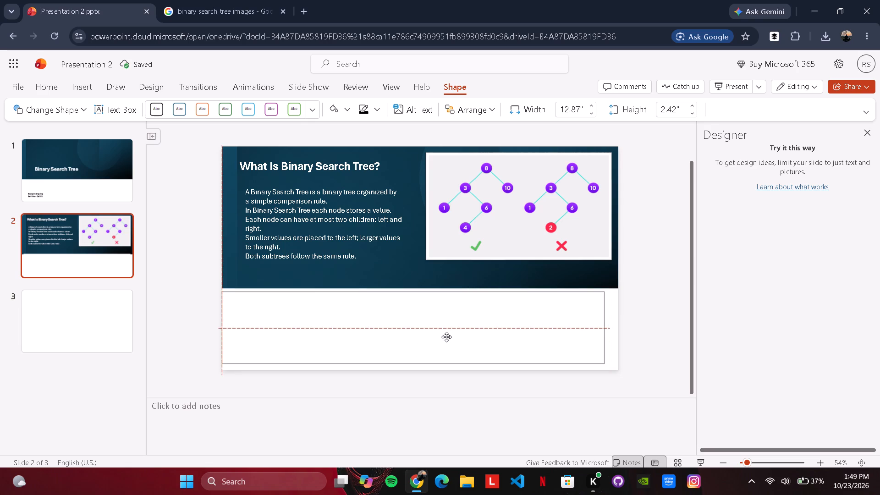
pyautogui.moveTo(446, 337); pyautogui.dragTo(451, 337)
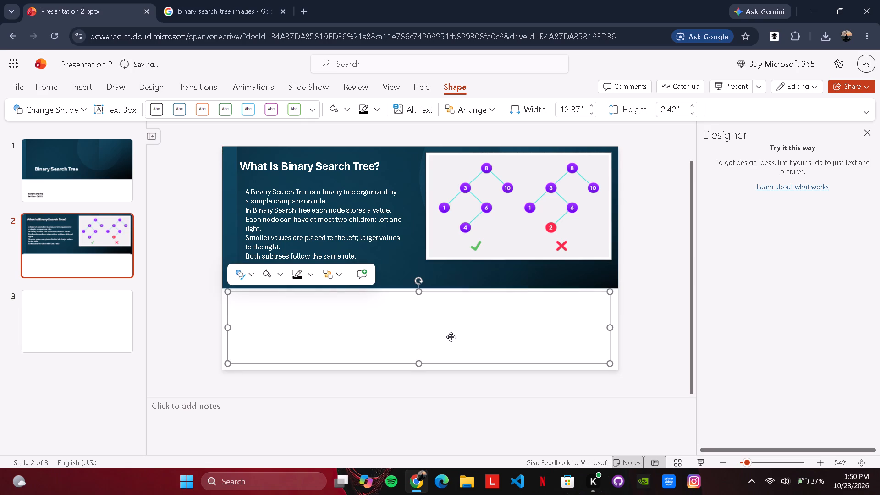
pyautogui.click(158, 252)
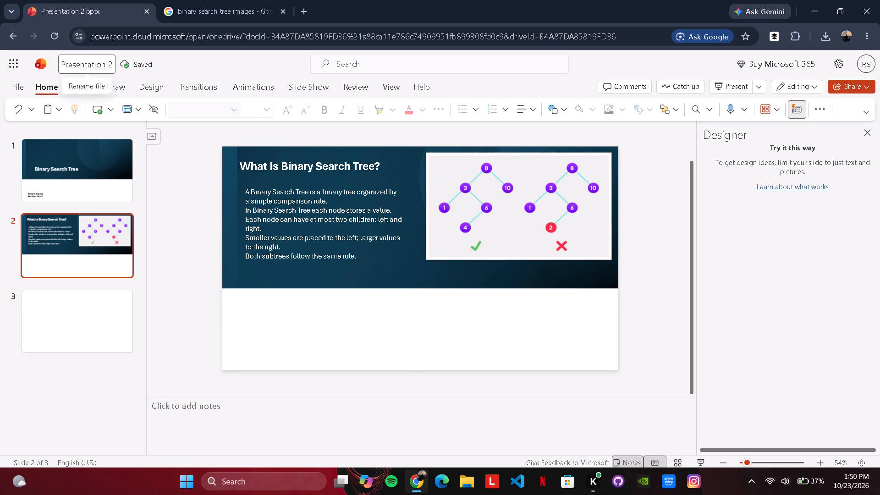
# Draw a text box about 3.81" wide and 0.39" high below the tree picture in slide two's banner.
pyautogui.click(86, 92)
pyautogui.click(96, 112)
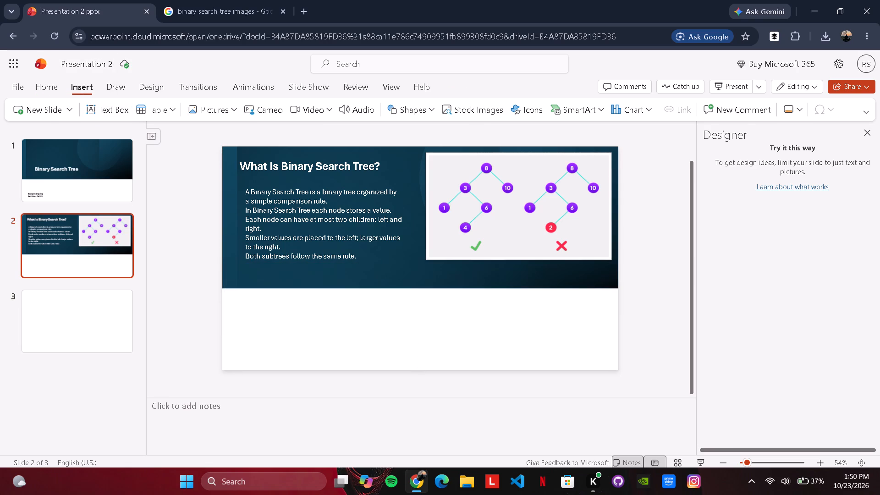
pyautogui.moveTo(451, 270); pyautogui.dragTo(501, 275)
pyautogui.moveTo(501, 275); pyautogui.dragTo(565, 282)
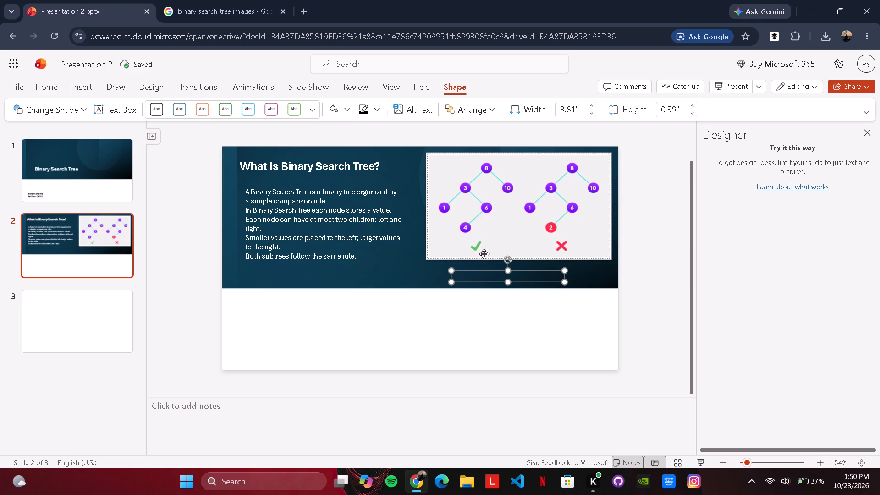
# Enter the caption "Example Of BST" in the new text box below the tree picture.
pyautogui.hotkey('shift', 'e')
pyautogui.write('xample')
pyautogui.press('space')
pyautogui.write('Of')
pyautogui.press('space')
pyautogui.write('BST')
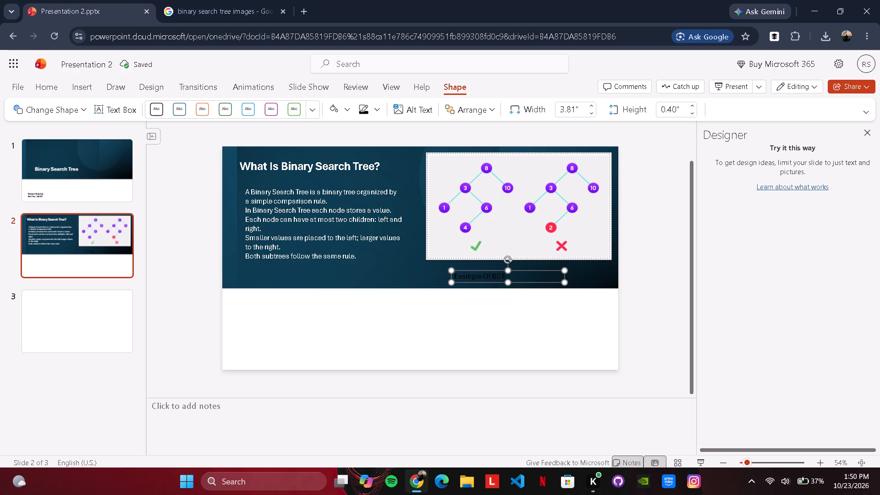
pyautogui.hotkey('shift', 'a')
pyautogui.hotkey('shift', 'a')
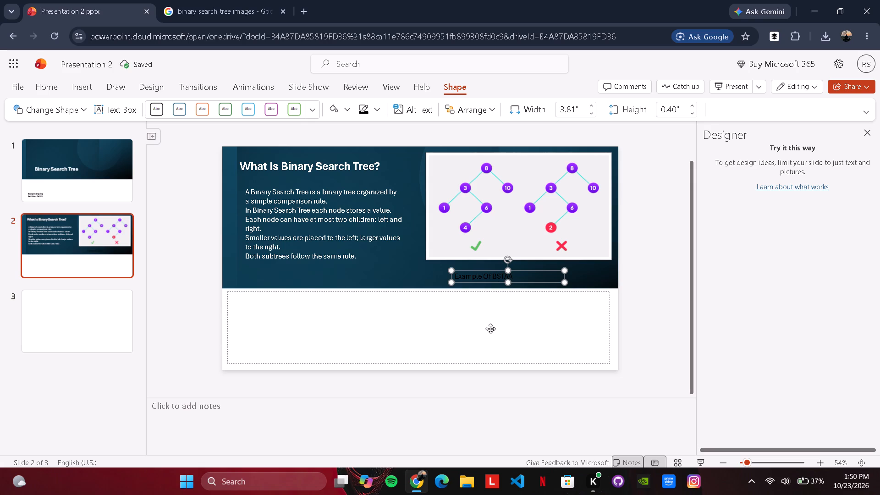
# Apply the gray gradient shape style to the caption box below the tree picture.
pyautogui.hotkey('ctrl', 'a')
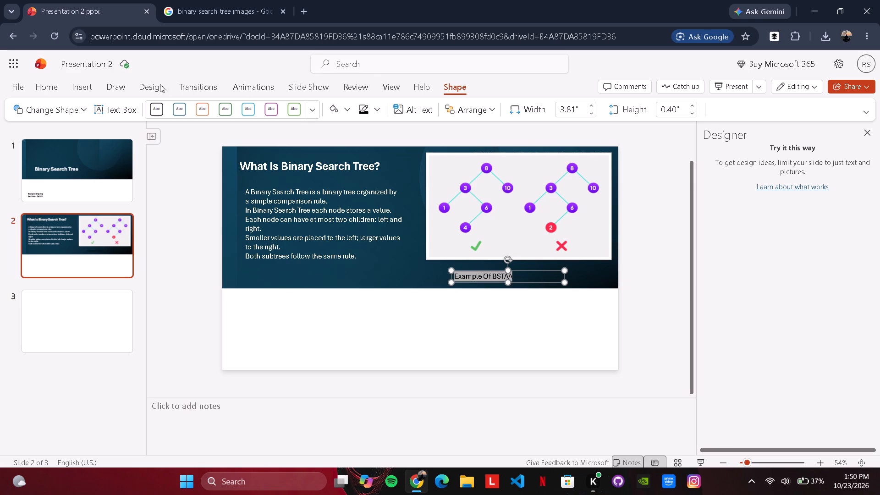
pyautogui.click(155, 106)
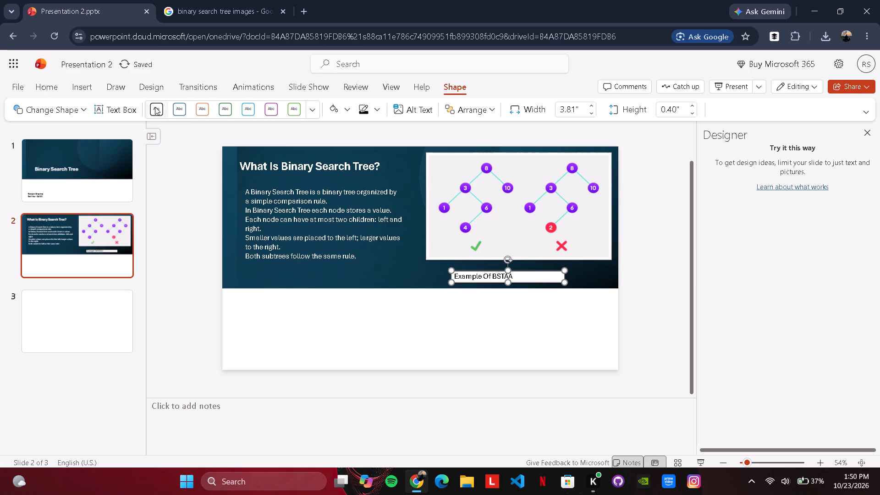
pyautogui.click(310, 111)
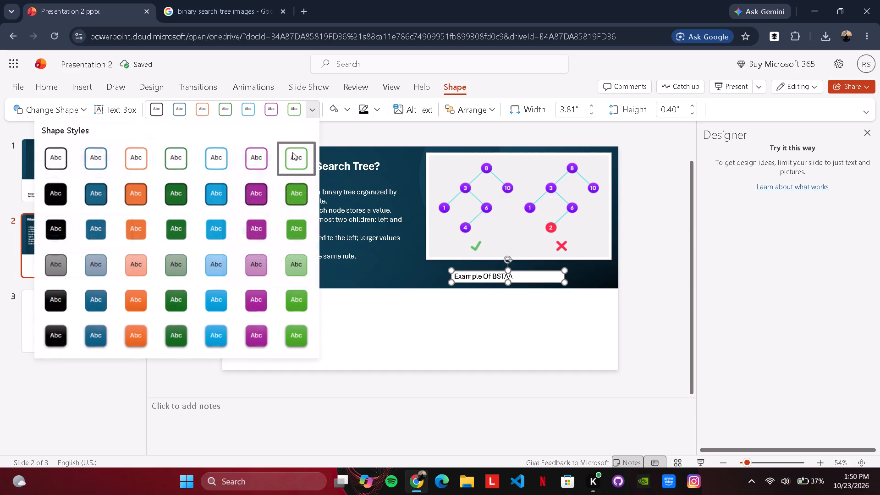
pyautogui.click(53, 263)
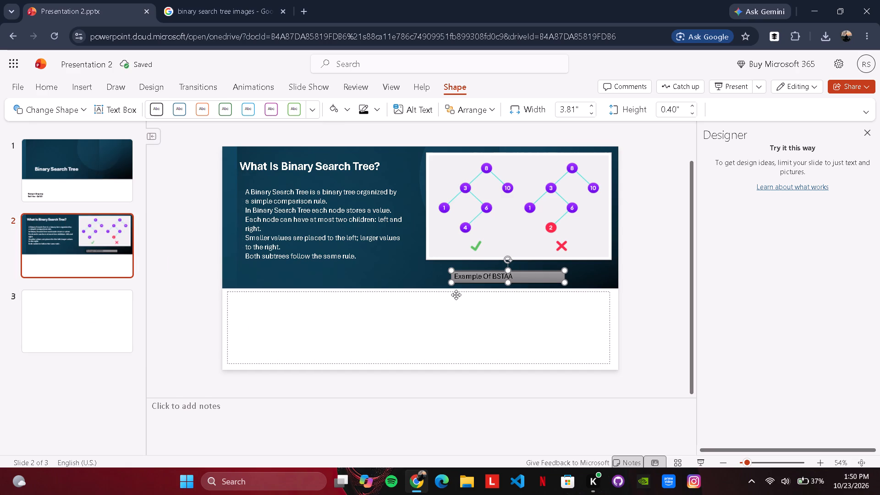
pyautogui.click(535, 380)
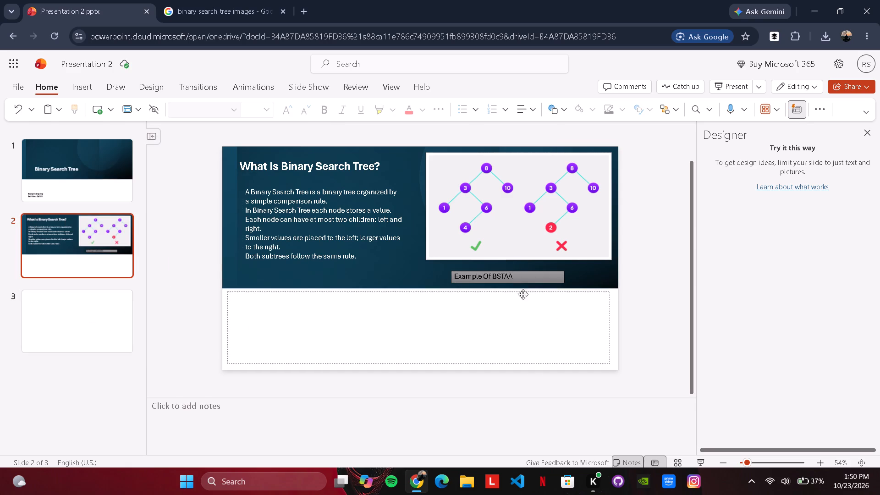
# Delete the stray "AA" at the end of the caption so it reads "Example Of BST".
pyautogui.click(518, 276)
pyautogui.click(518, 276)
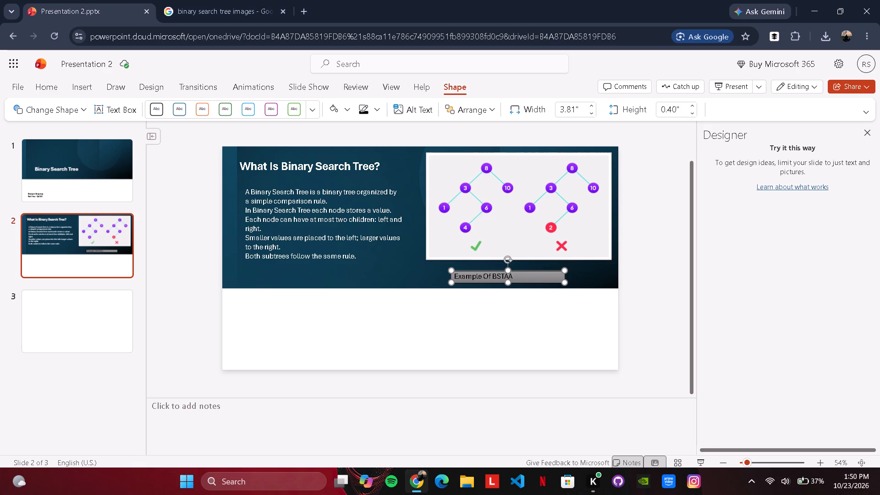
pyautogui.press('BackSpace')
pyautogui.press('BackSpace')
pyautogui.click(515, 410)
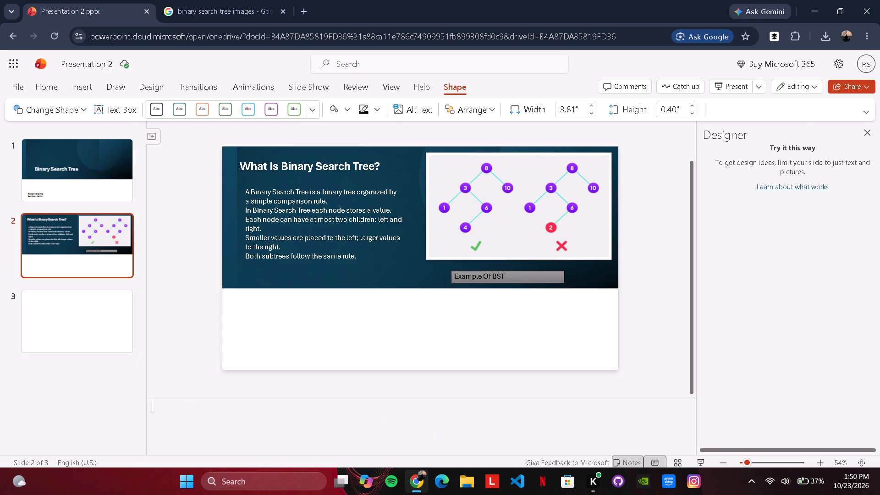
# Align the "Example Of BST" caption box to the horizontal center of the slide.
pyautogui.click(508, 274)
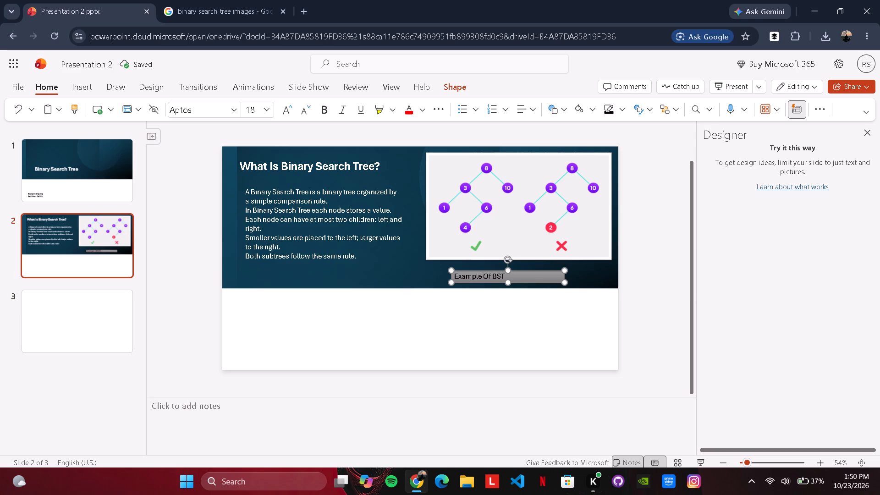
pyautogui.rightClick(522, 277)
pyautogui.click(597, 405)
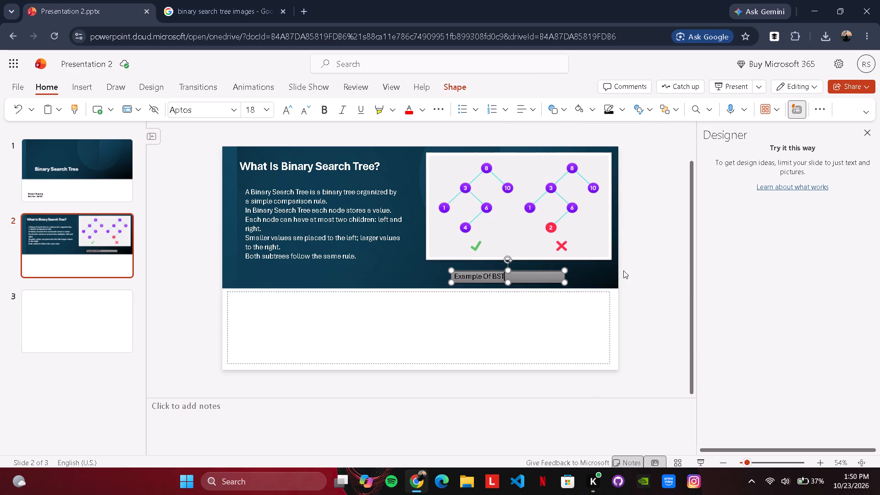
pyautogui.click(671, 113)
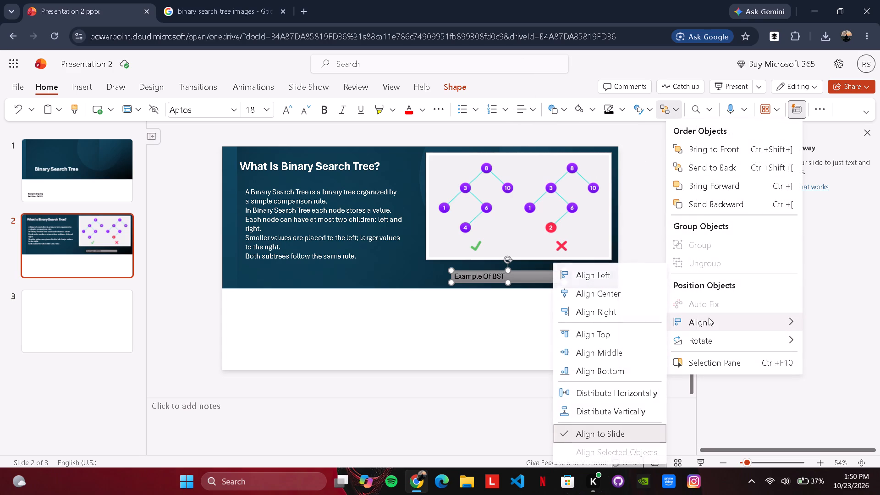
pyautogui.click(609, 296)
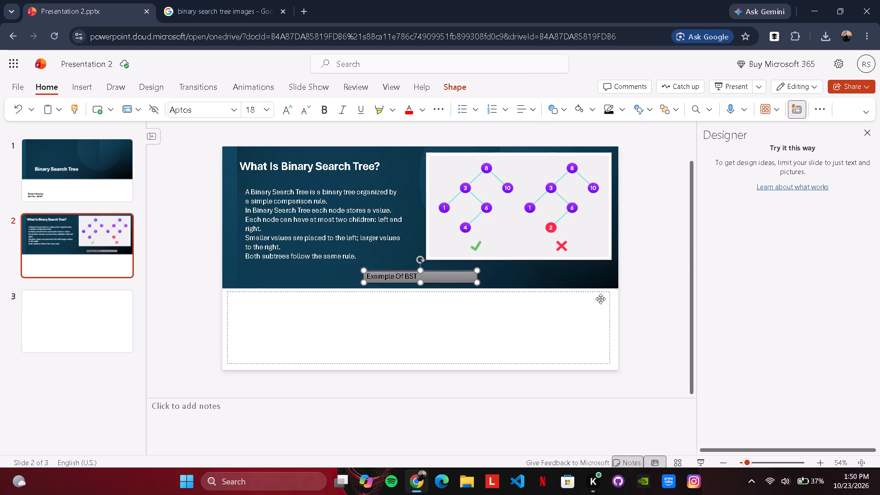
# Move the "Example Of BST" caption box directly beneath the tree picture on slide 2, touching the picture's lower edge.
pyautogui.click(485, 490)
pyautogui.click(415, 428)
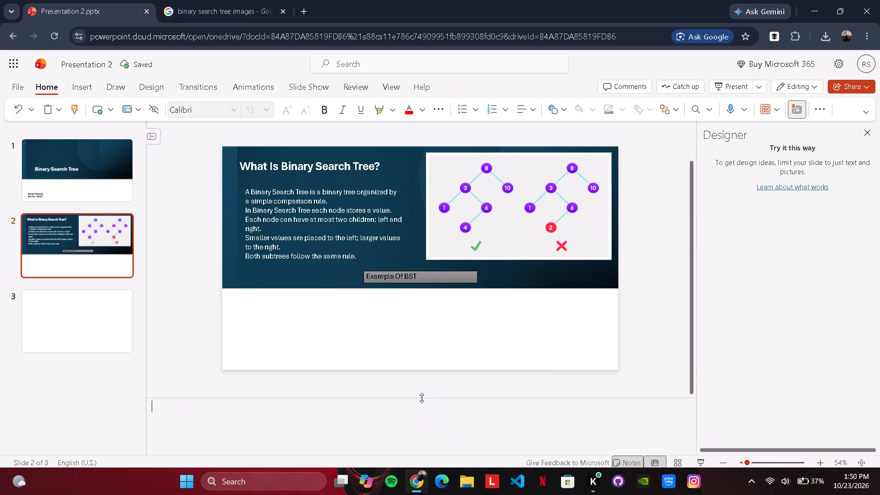
pyautogui.moveTo(431, 279); pyautogui.dragTo(536, 278)
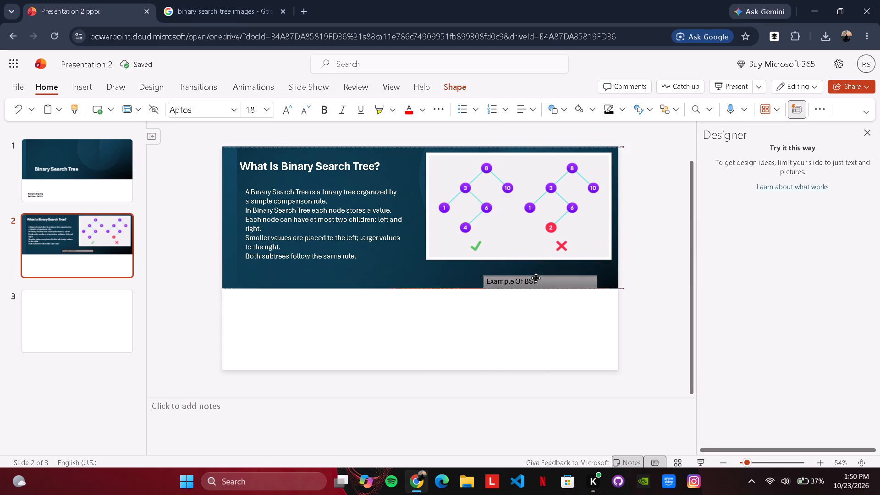
pyautogui.moveTo(536, 278); pyautogui.dragTo(524, 273)
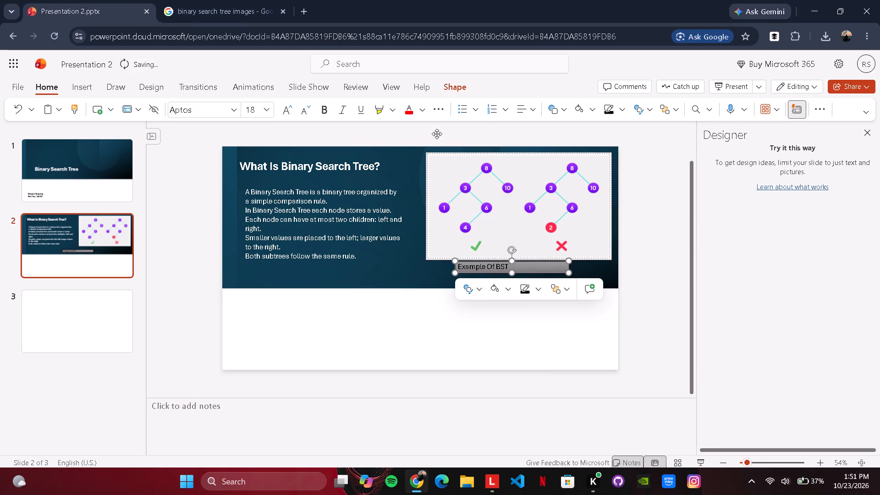
# Center the text horizontally inside the "Example Of BST" caption box and deselect it.
pyautogui.click(522, 103)
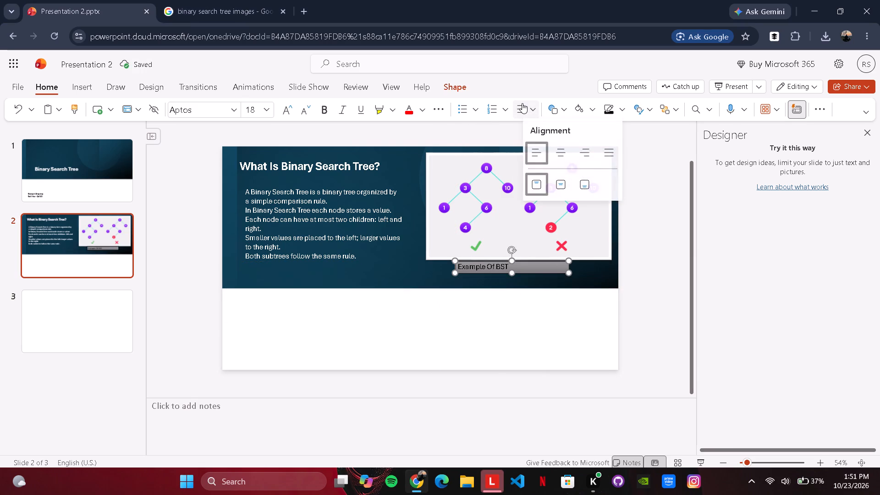
pyautogui.click(557, 154)
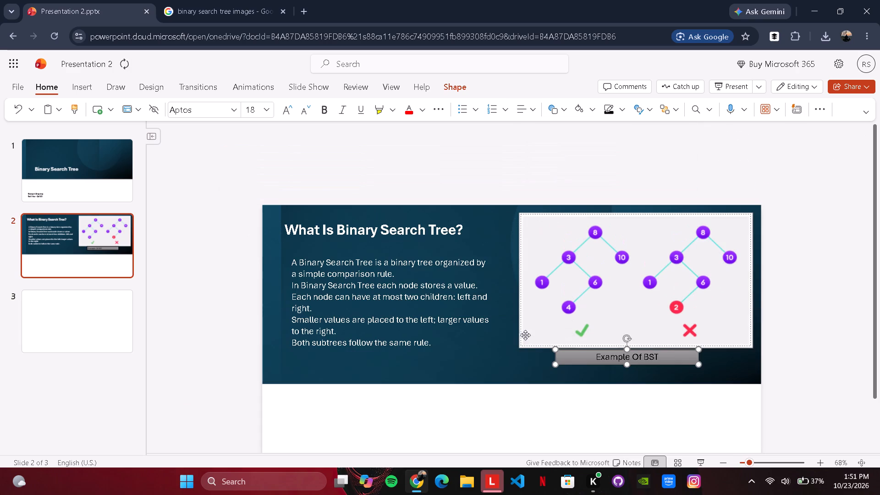
pyautogui.click(766, 176)
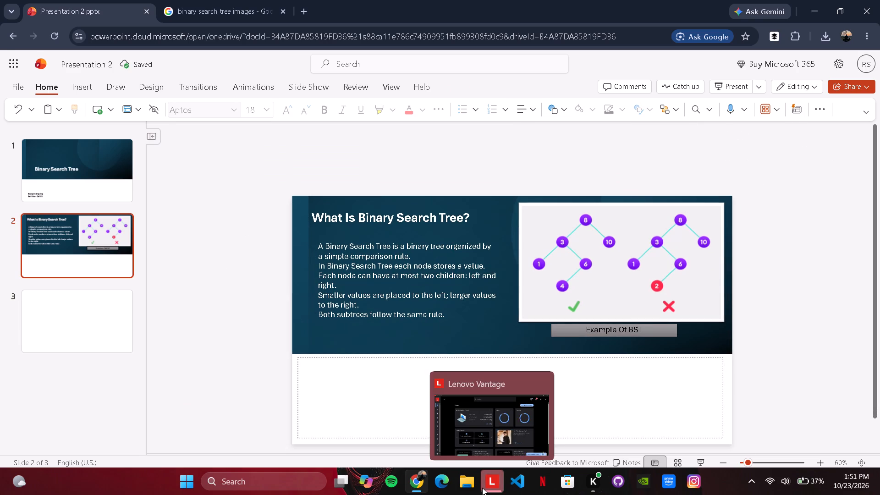
pyautogui.click(547, 379)
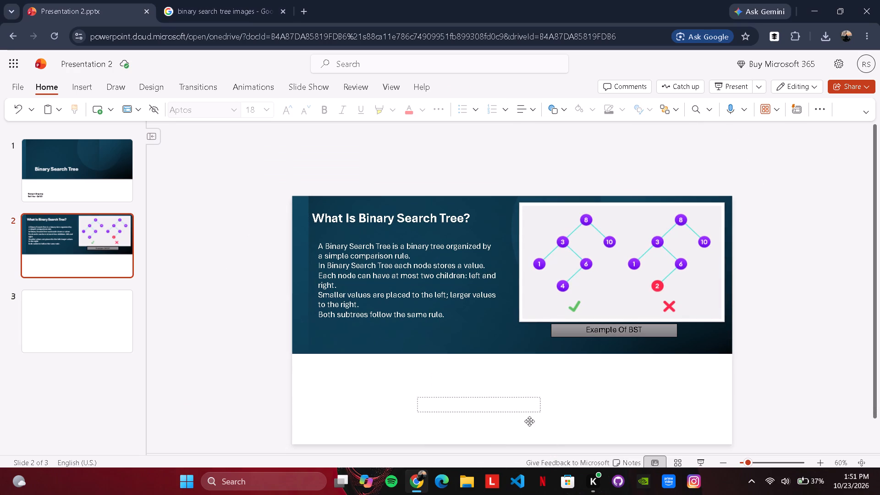
pyautogui.click(228, 286)
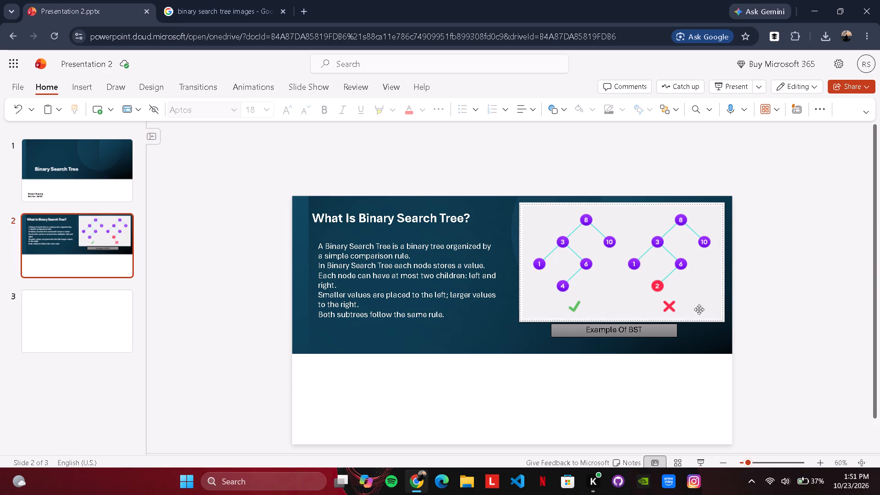
# Change the shape of the "Example Of BST" caption box to a rounded rectangle.
pyautogui.click(669, 331)
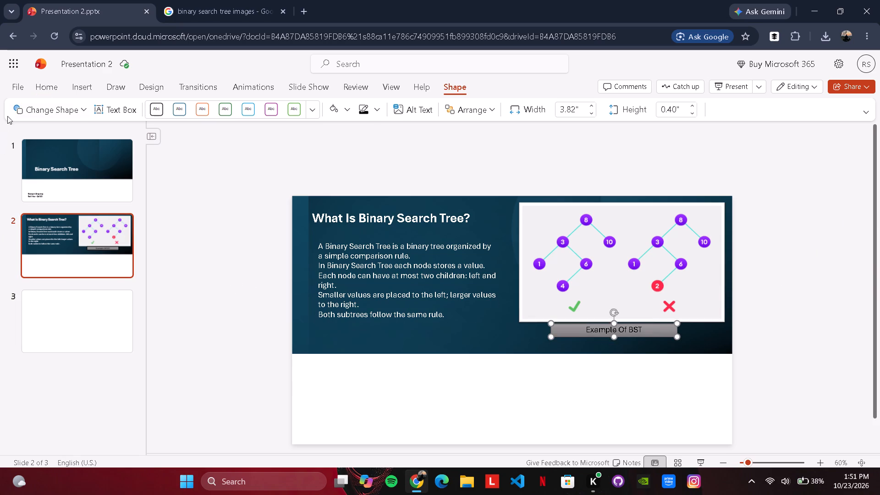
pyautogui.click(62, 115)
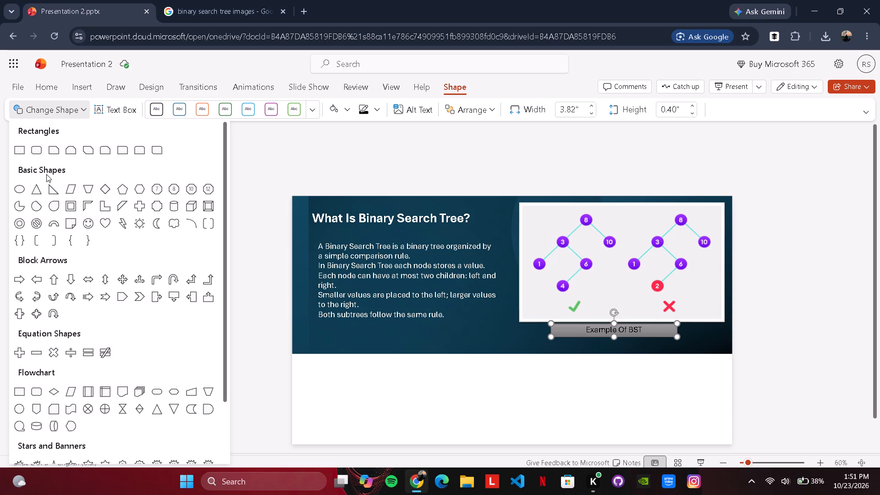
pyautogui.click(37, 153)
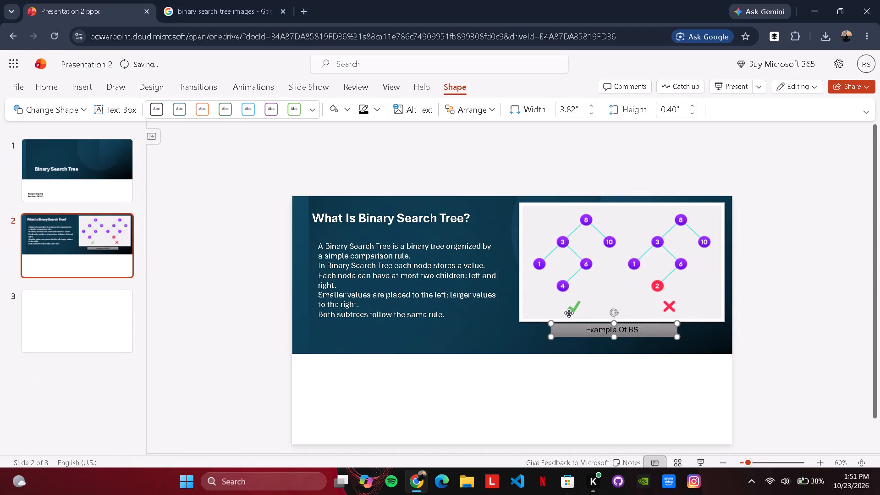
pyautogui.click(816, 310)
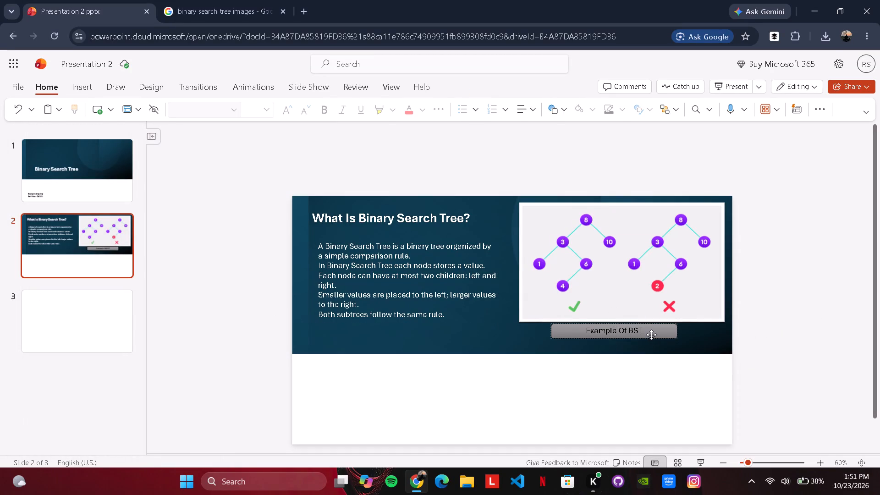
pyautogui.click(797, 303)
# Apply the "Colored Outline - Black, Dark 1" shape style to the "Example Of BST" caption box.
pyautogui.click(657, 334)
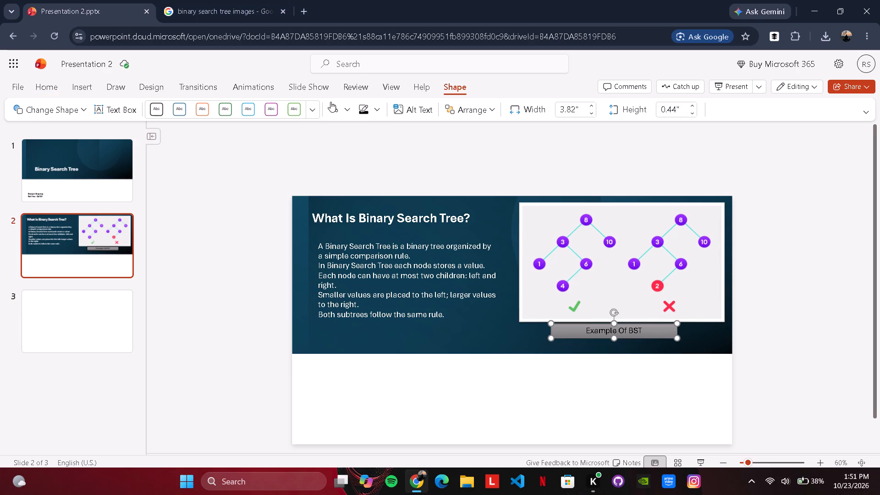
pyautogui.click(308, 111)
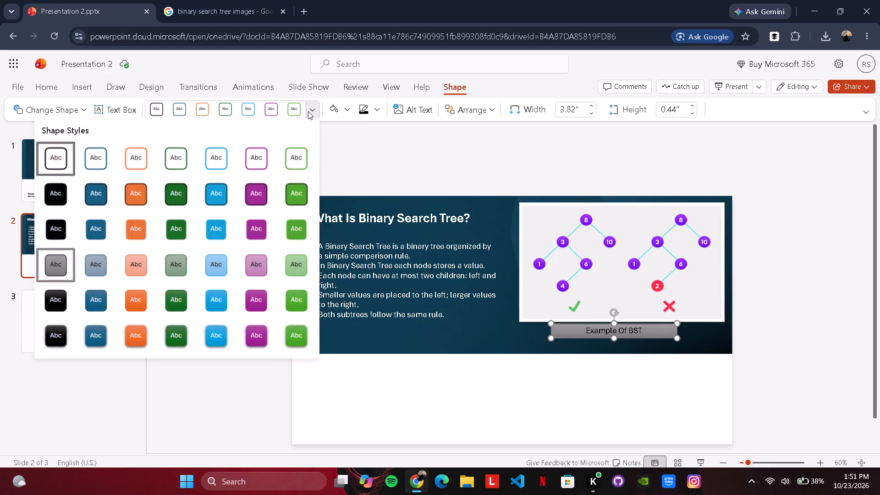
pyautogui.scroll(-3, 223, 262)
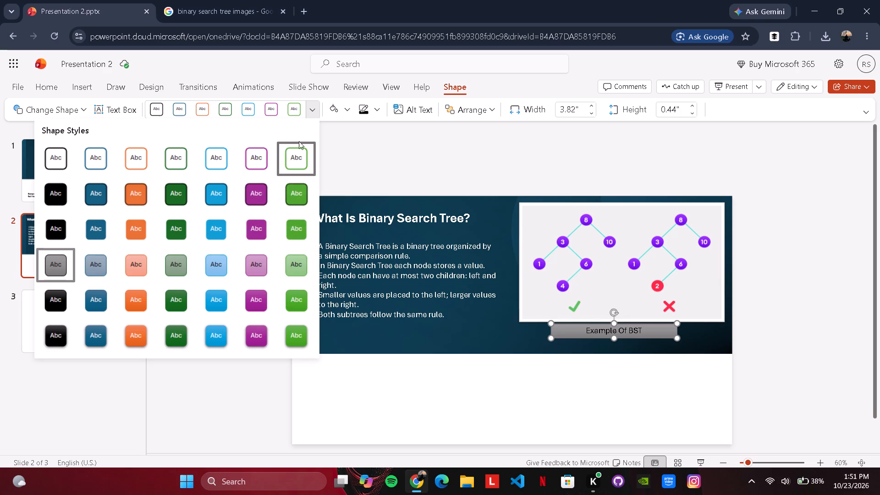
pyautogui.scroll(-3, 262, 206)
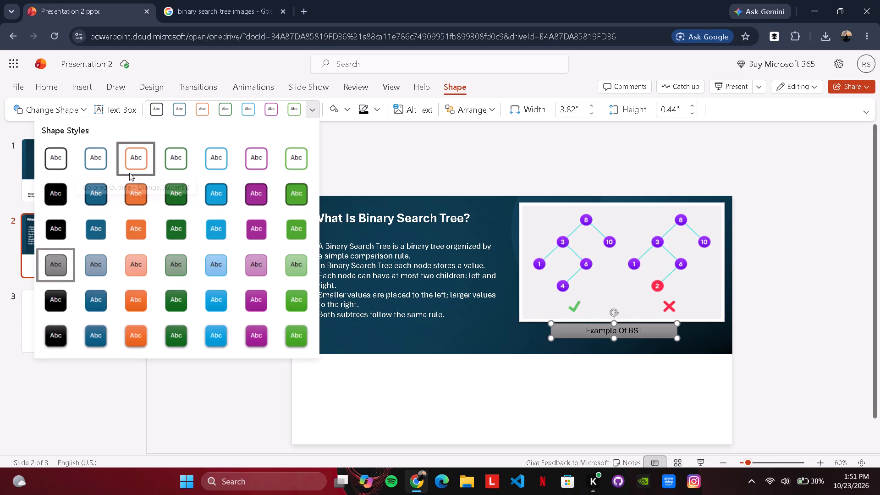
pyautogui.click(61, 162)
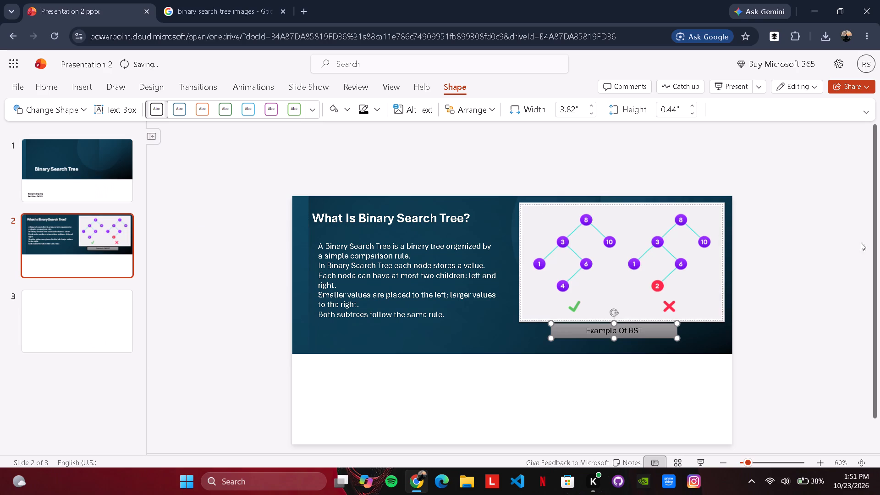
pyautogui.click(646, 327)
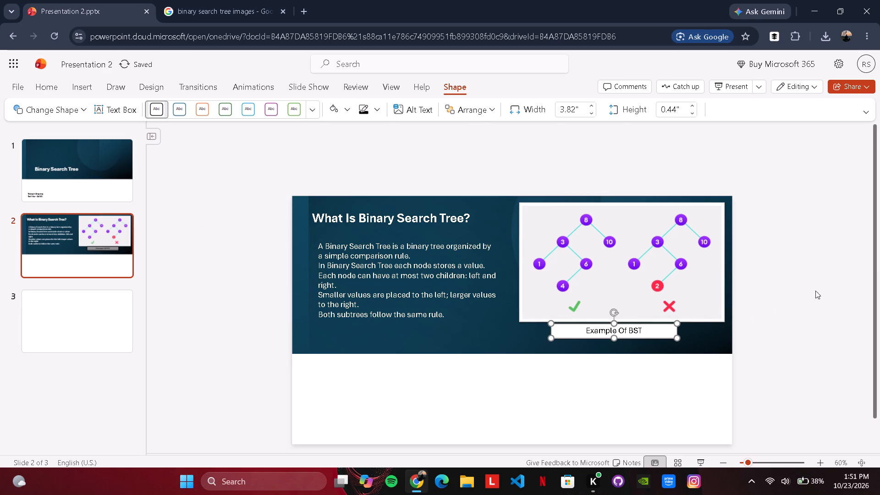
pyautogui.click(843, 245)
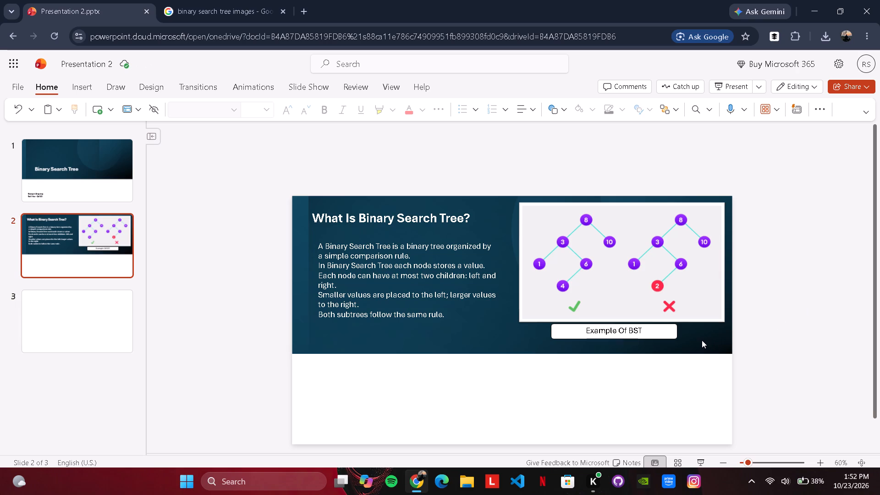
pyautogui.click(804, 312)
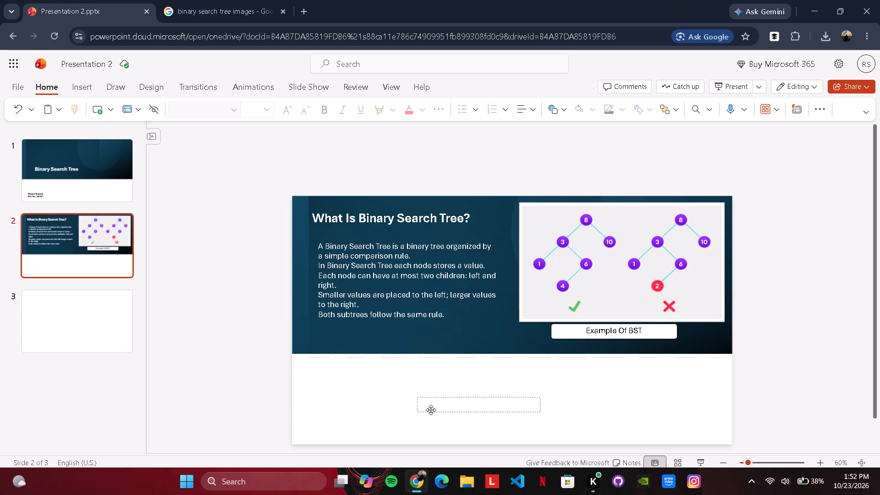
# Move the "Key Rule: Left<Node<Right" box from the white area onto the dark background, just below the slide's body text.
pyautogui.click(463, 401)
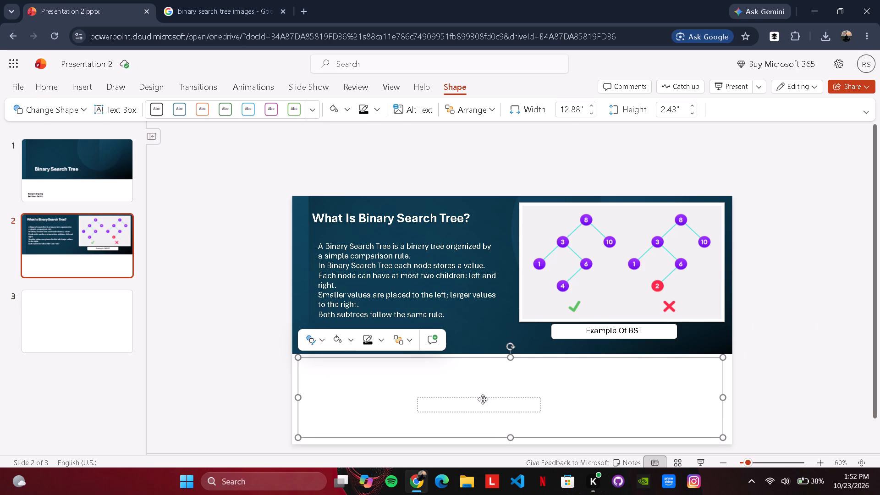
pyautogui.moveTo(483, 399); pyautogui.dragTo(636, 329)
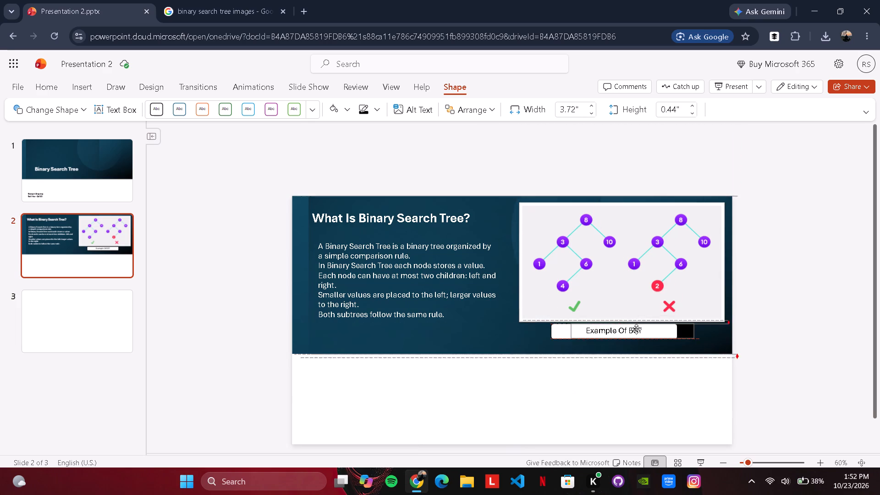
pyautogui.moveTo(636, 329); pyautogui.dragTo(368, 333)
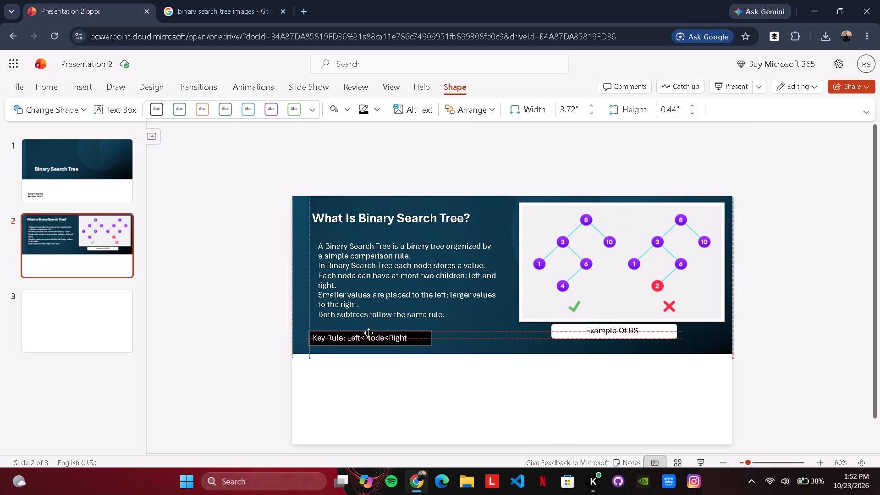
pyautogui.moveTo(368, 333); pyautogui.dragTo(380, 332)
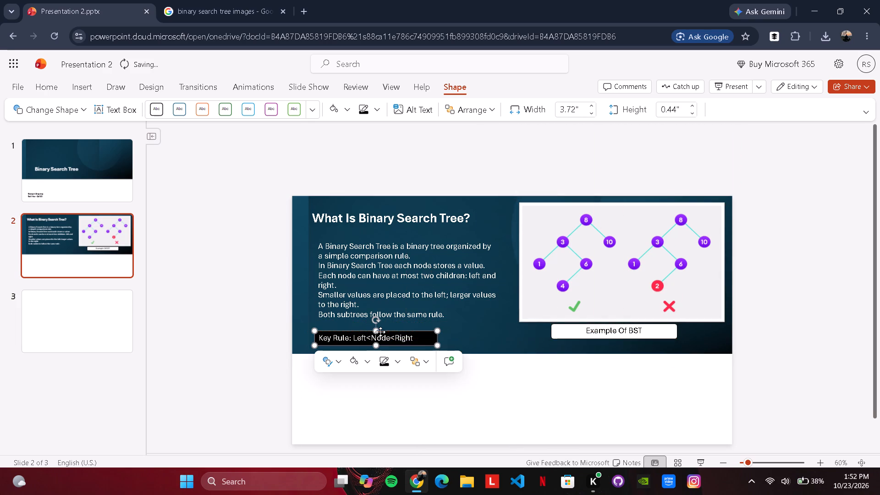
pyautogui.click(253, 328)
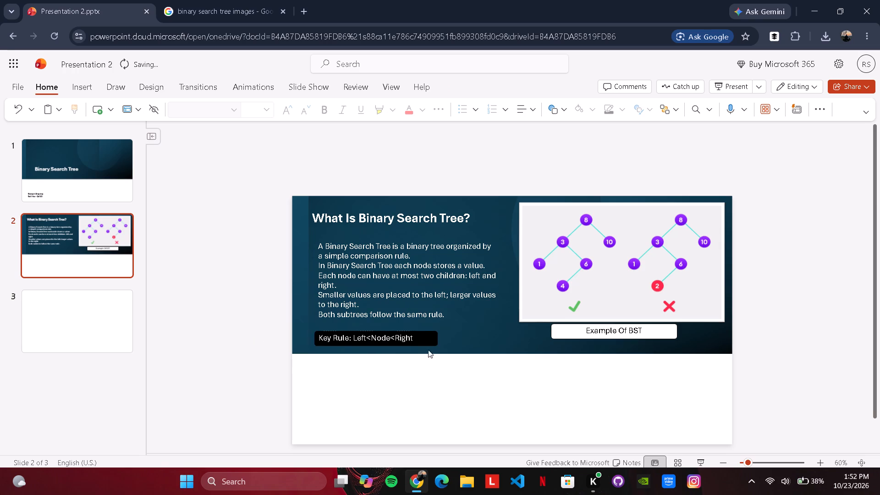
pyautogui.moveTo(415, 336); pyautogui.dragTo(410, 337)
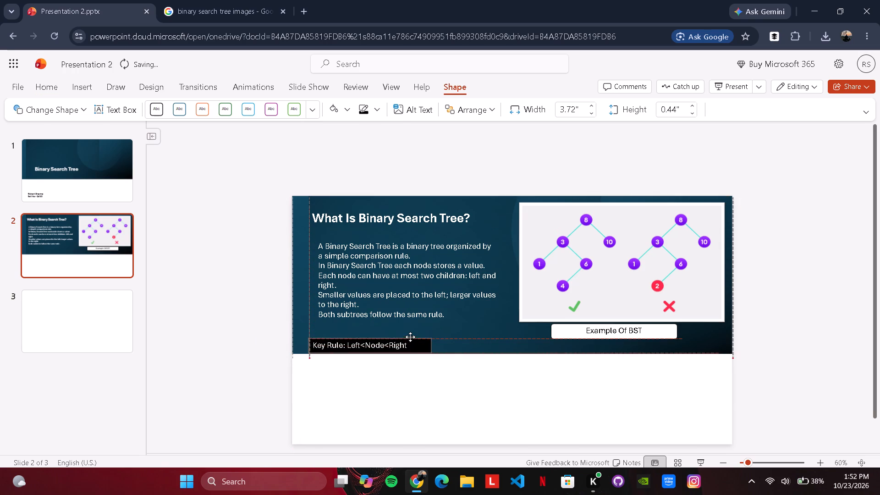
pyautogui.moveTo(410, 337); pyautogui.dragTo(410, 336)
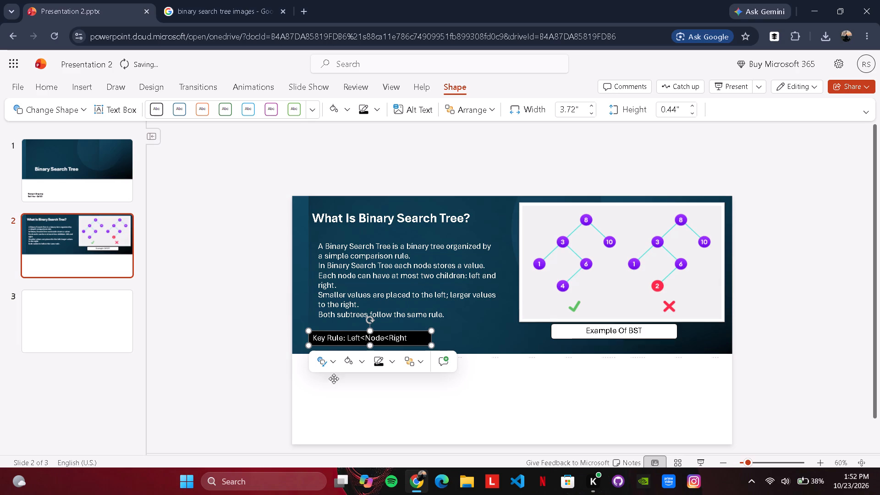
pyautogui.click(209, 362)
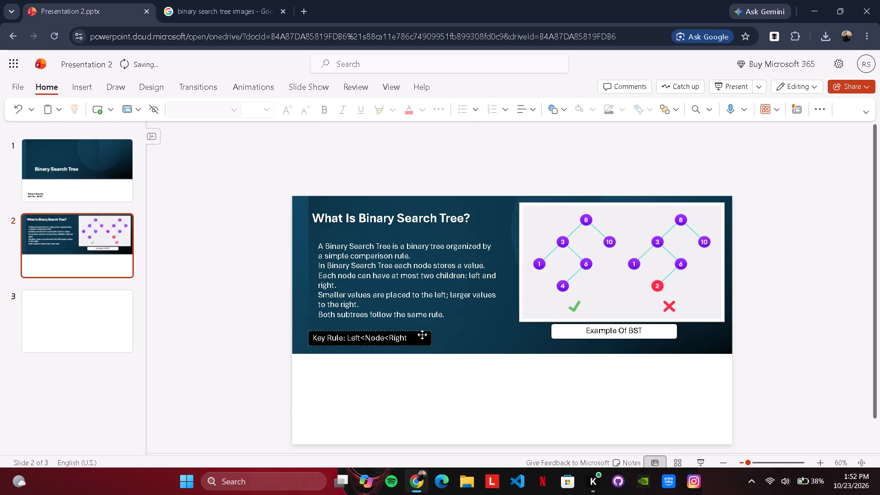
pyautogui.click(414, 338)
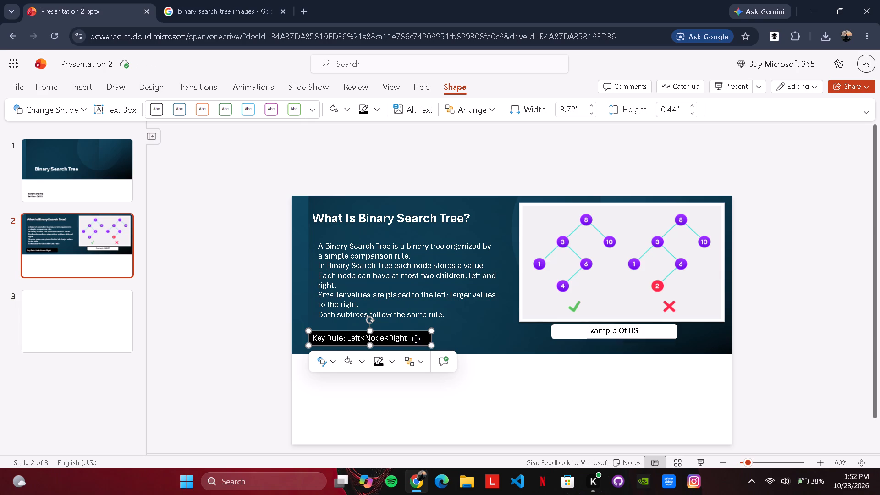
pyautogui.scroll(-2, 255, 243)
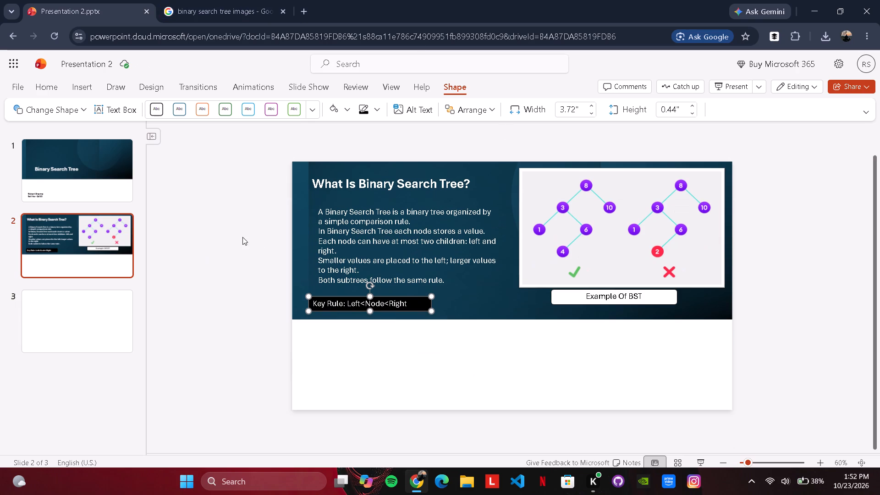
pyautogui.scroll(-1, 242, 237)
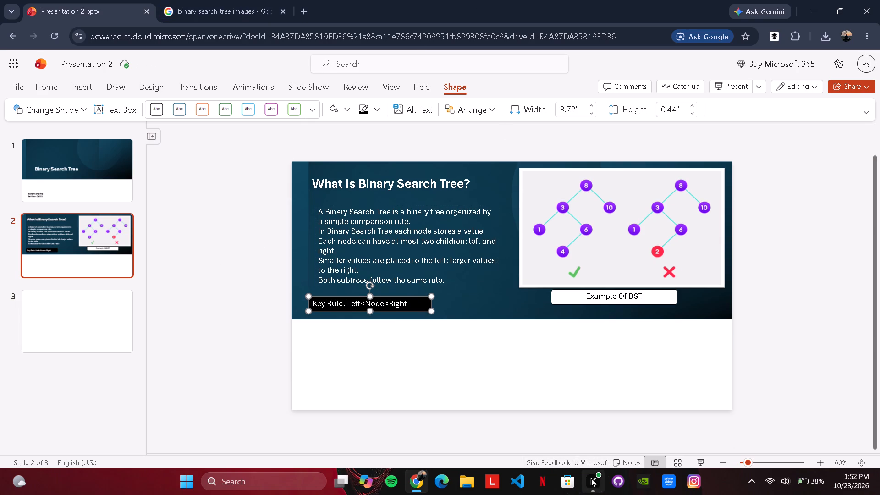
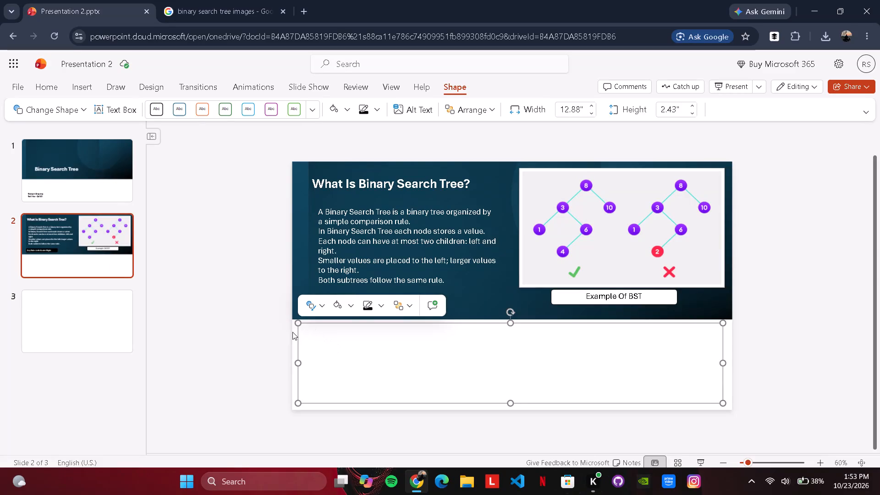
# Enter the heading "Properties of a Binary Search Tree:" in the empty text box on slide two's white area, followed by a new line.
pyautogui.click(261, 316)
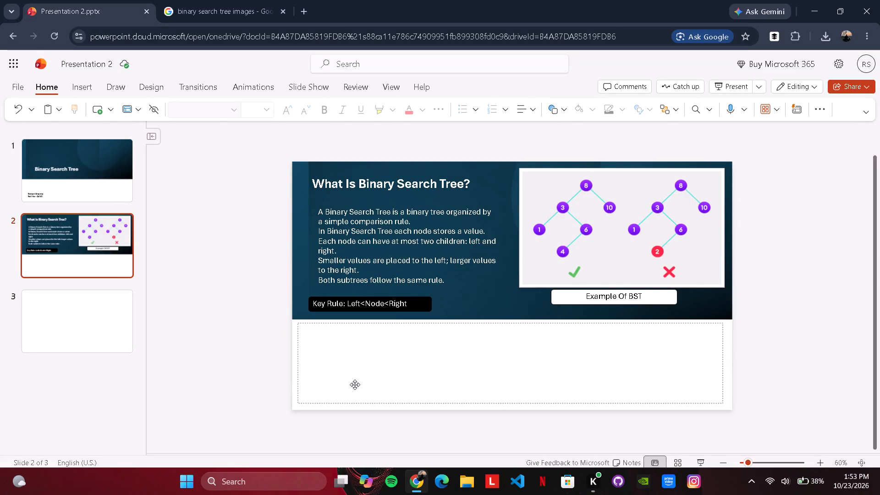
pyautogui.click(355, 385)
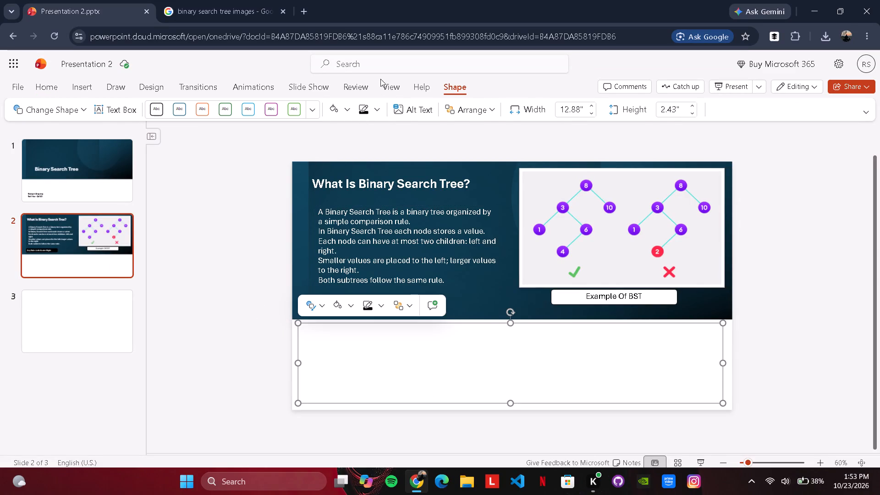
pyautogui.click(317, 341)
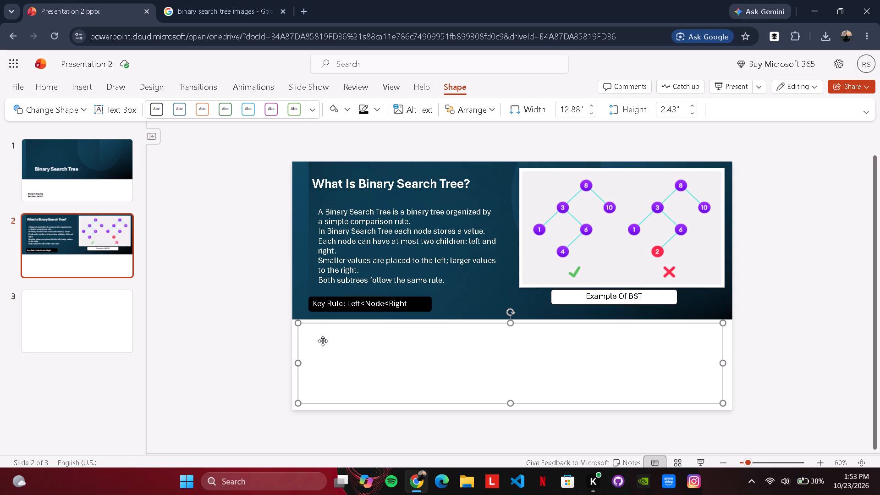
pyautogui.write('Proper')
pyautogui.write('ties')
pyautogui.press('space')
pyautogui.write('of a Binary Search Tree')
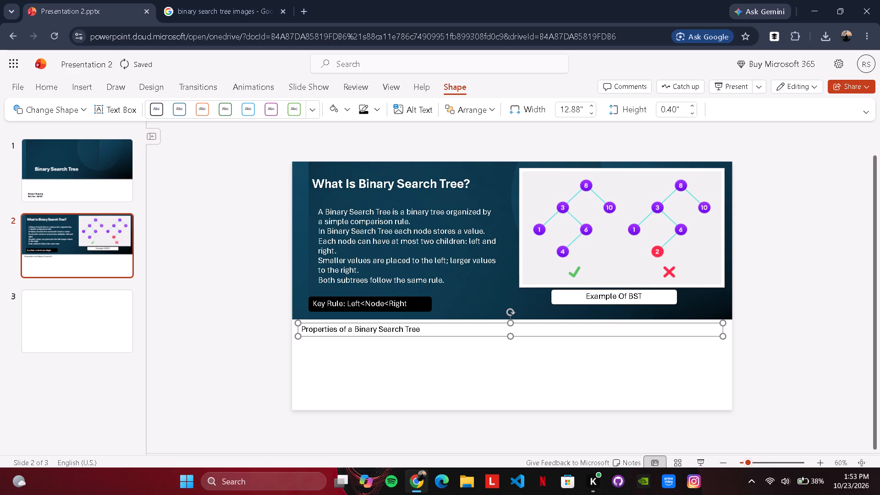
pyautogui.hotkey('shift', ':')
pyautogui.press('Return')
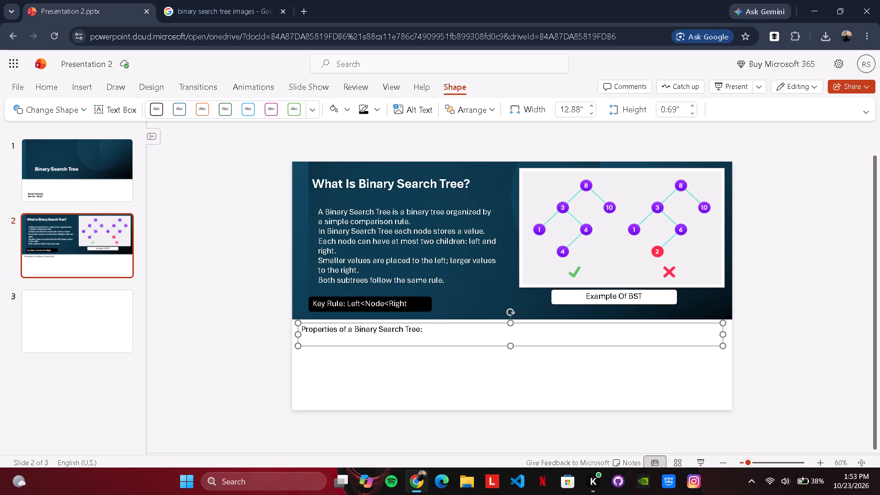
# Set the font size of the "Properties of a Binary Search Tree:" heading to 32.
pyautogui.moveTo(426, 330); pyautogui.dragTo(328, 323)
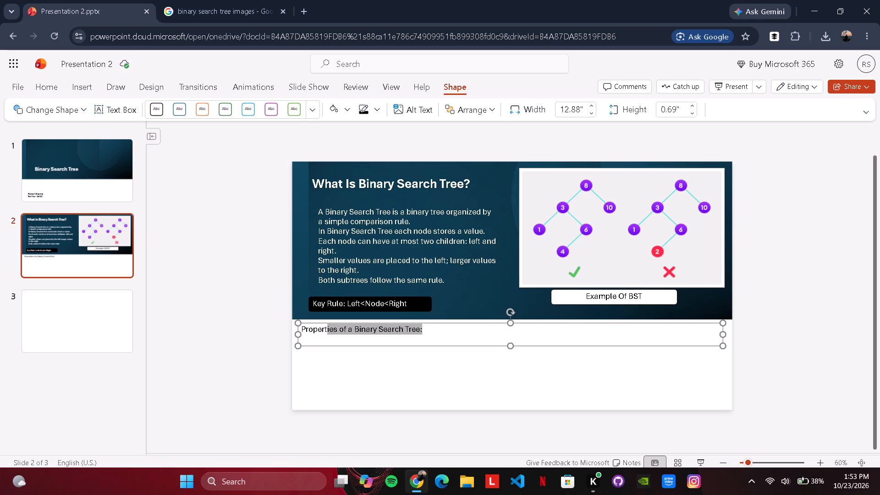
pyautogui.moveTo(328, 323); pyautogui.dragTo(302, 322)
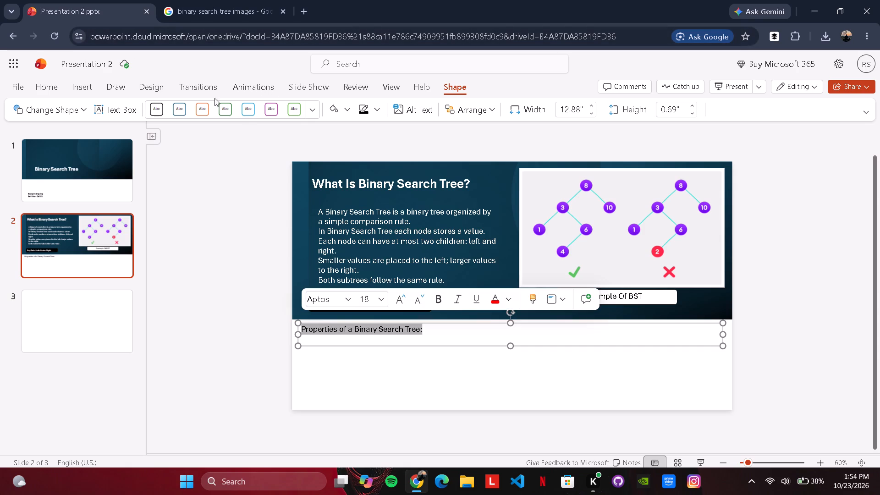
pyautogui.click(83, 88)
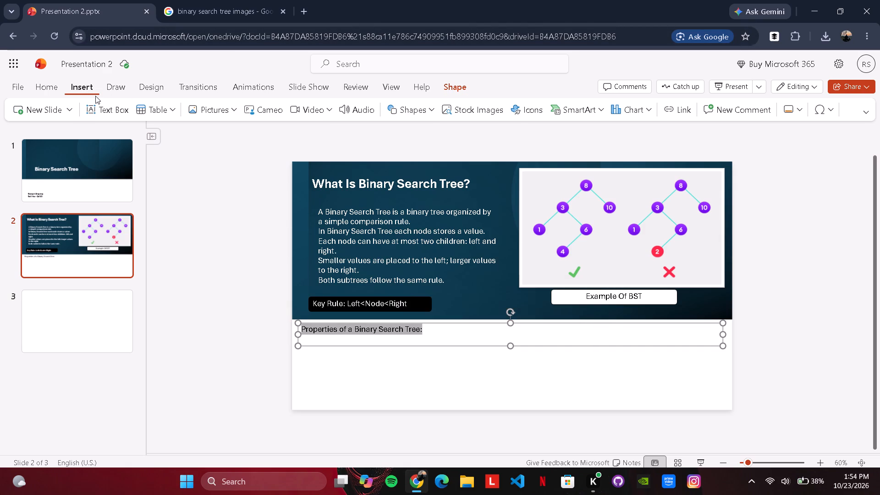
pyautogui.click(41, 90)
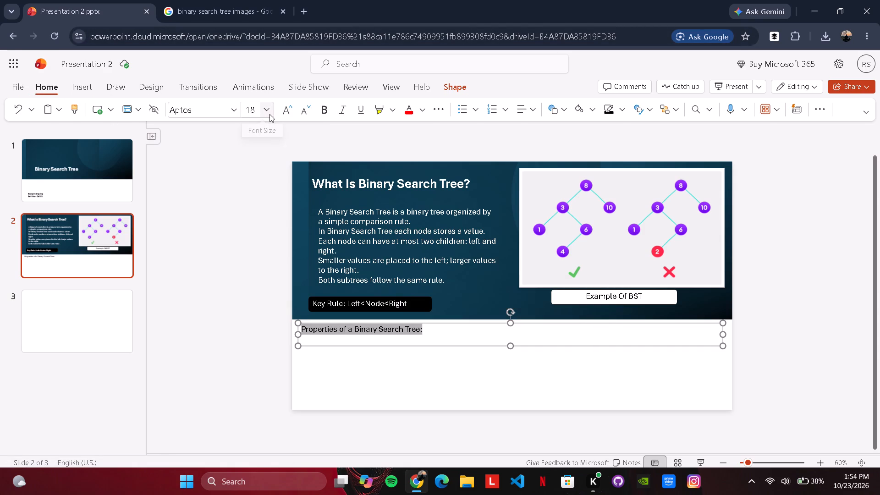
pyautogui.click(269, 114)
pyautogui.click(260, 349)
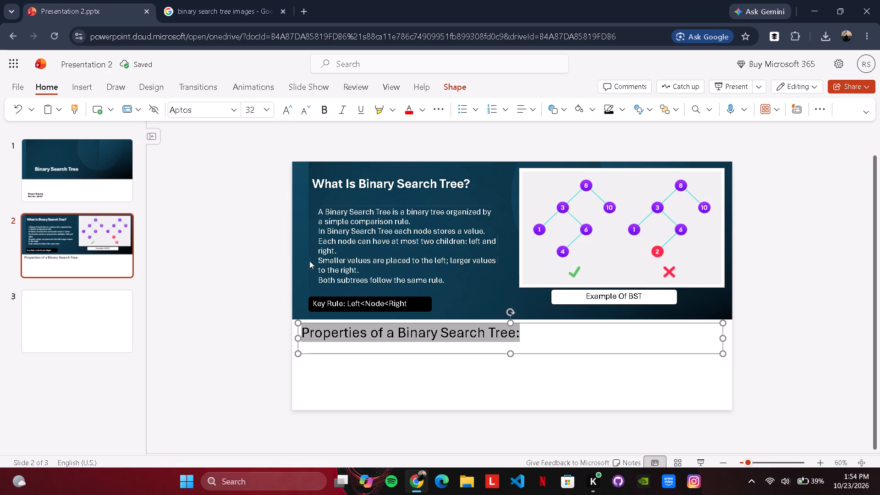
# Check the slide title's font size for comparison and set the "Properties of a Binary Search Tree:" text to size 28.
pyautogui.click(342, 191)
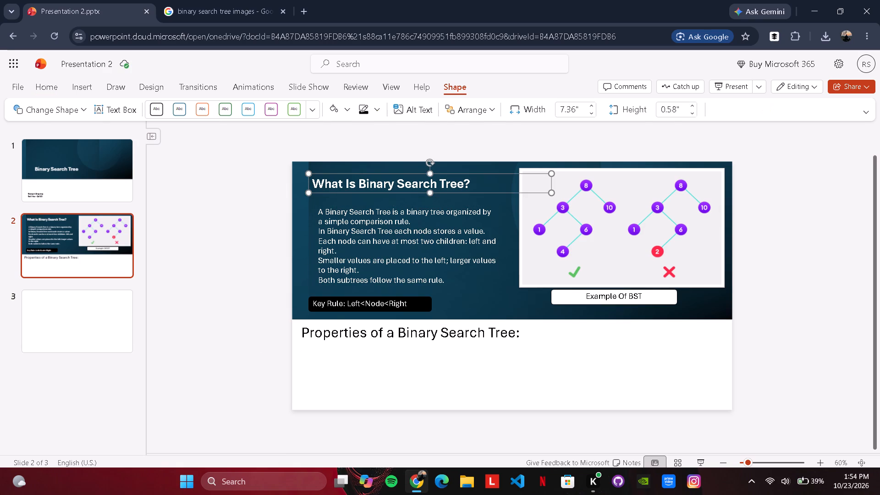
pyautogui.click(77, 89)
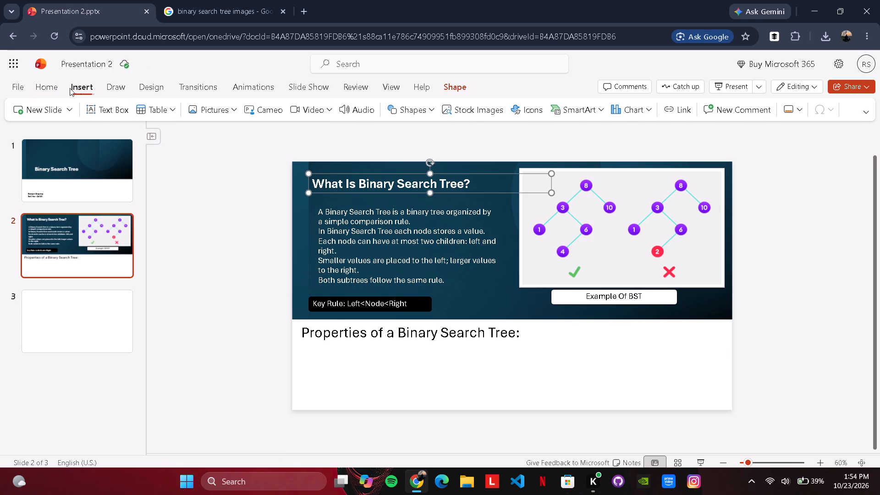
pyautogui.click(55, 85)
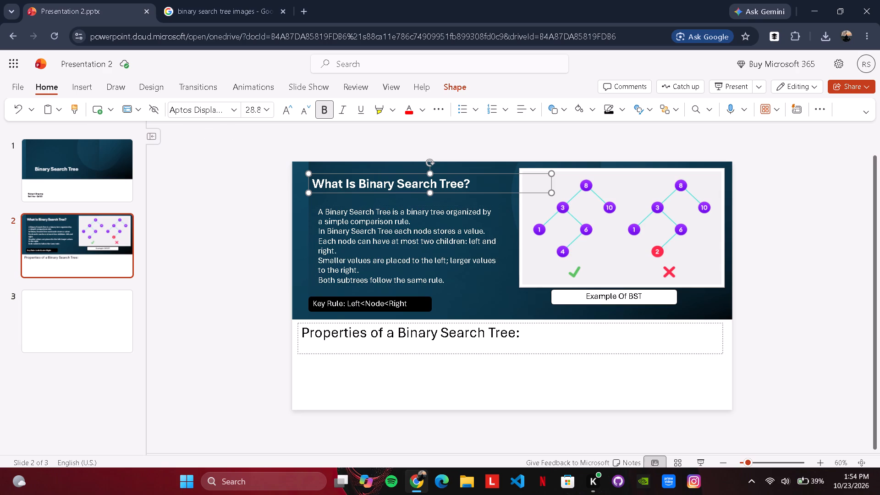
pyautogui.click(534, 340)
pyautogui.click(533, 338)
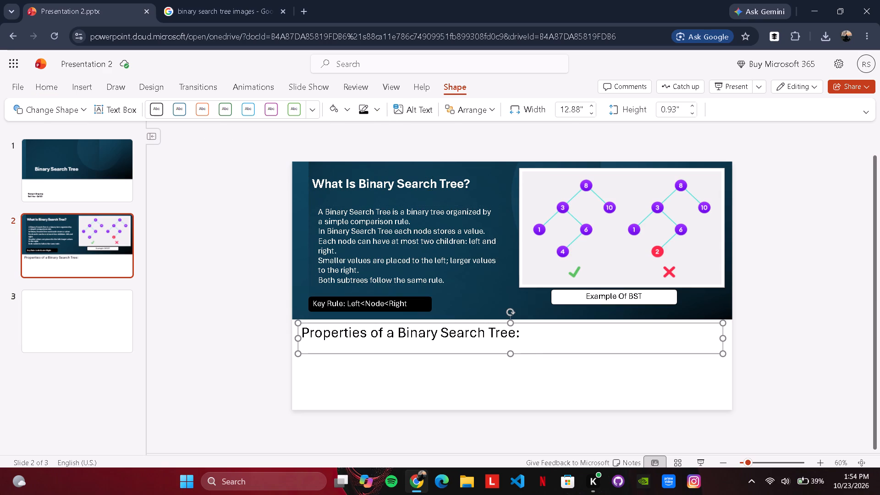
pyautogui.hotkey('ctrl', 'a')
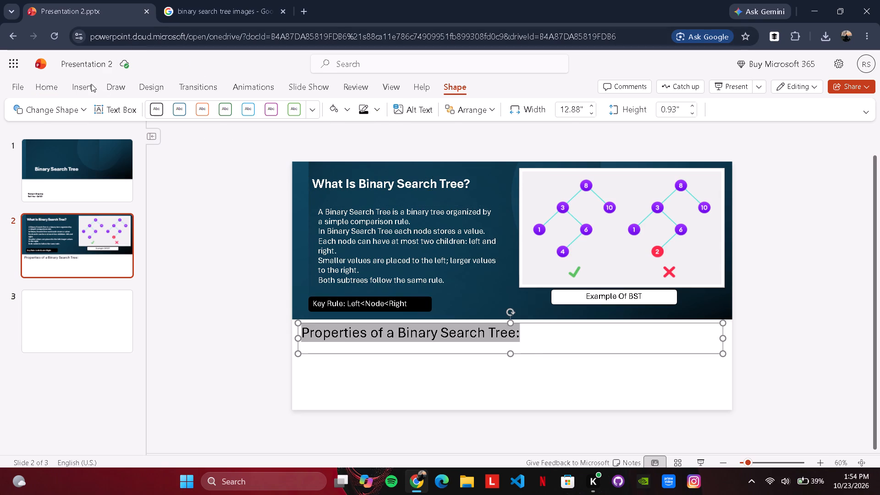
pyautogui.click(48, 88)
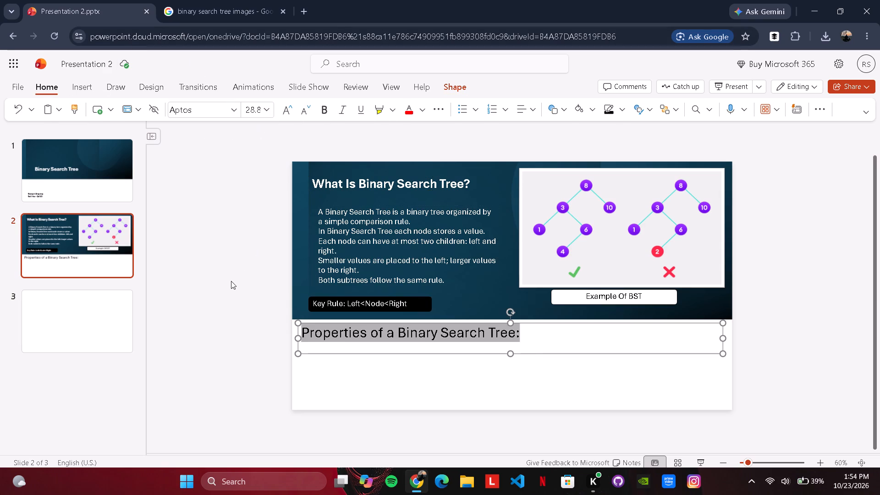
pyautogui.click(225, 282)
pyautogui.click(401, 341)
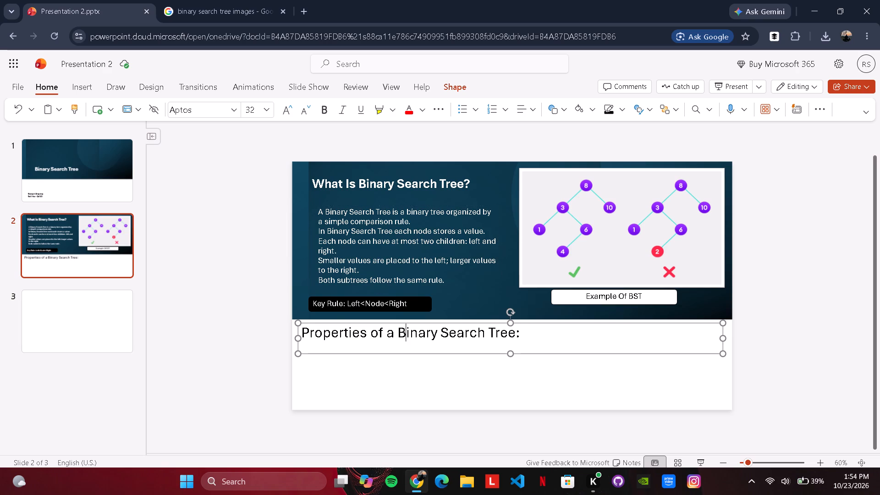
pyautogui.hotkey('ctrl', 'a')
pyautogui.click(263, 107)
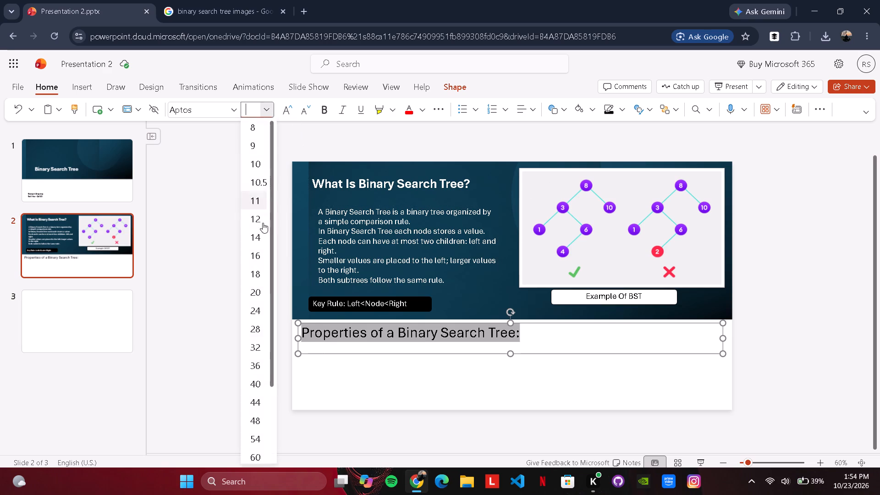
pyautogui.click(258, 327)
pyautogui.click(176, 327)
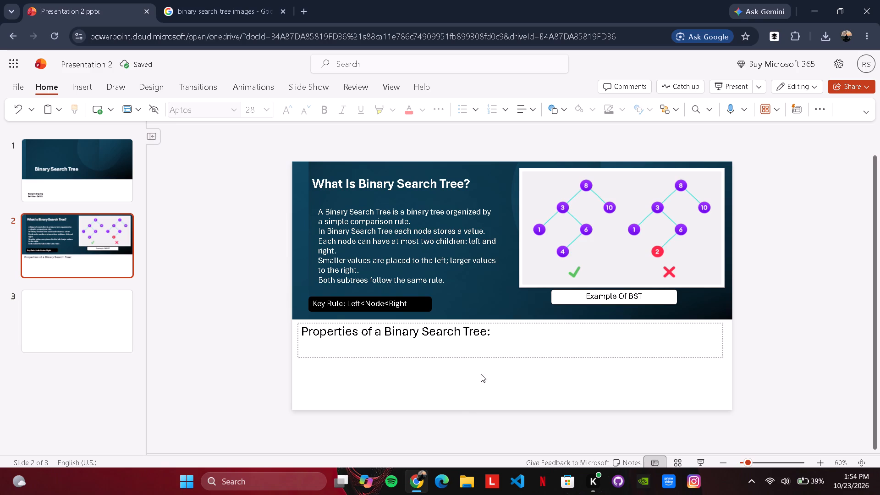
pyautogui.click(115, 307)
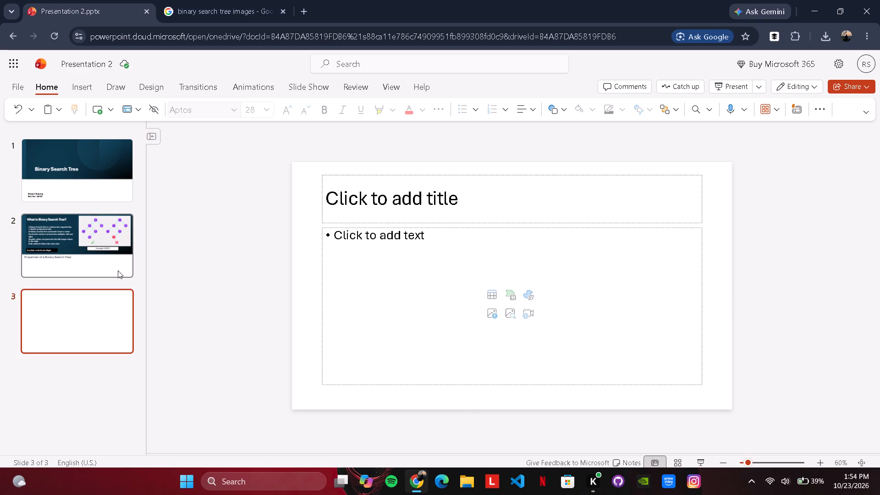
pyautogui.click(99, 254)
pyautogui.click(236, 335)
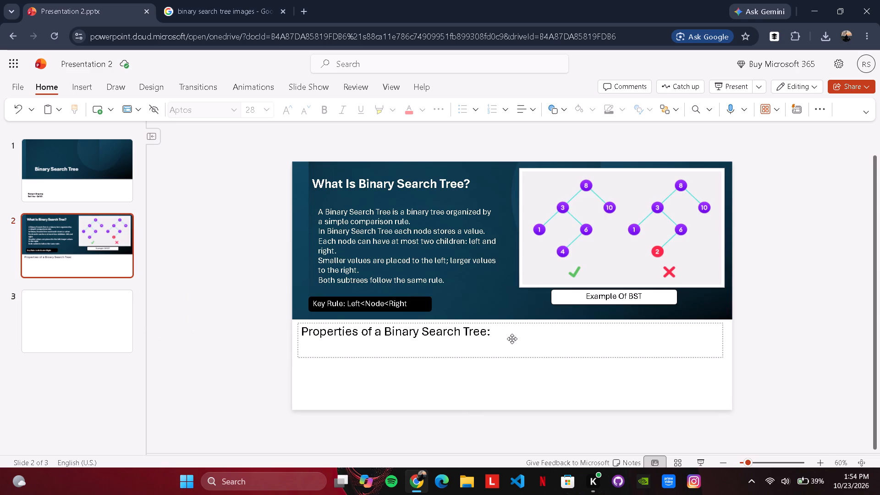
# Nudge the properties text box and add a line below its heading, trying a "1." there and deleting it again.
pyautogui.moveTo(512, 339); pyautogui.dragTo(516, 341)
pyautogui.click(497, 337)
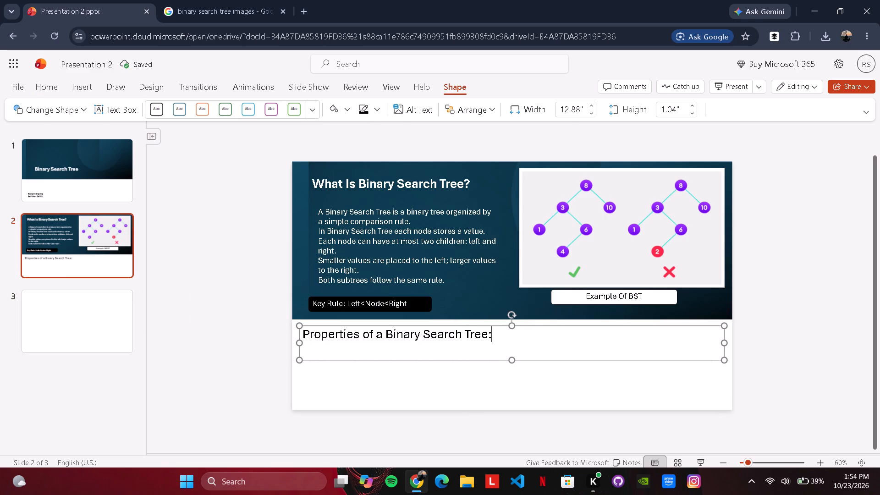
pyautogui.press('Return')
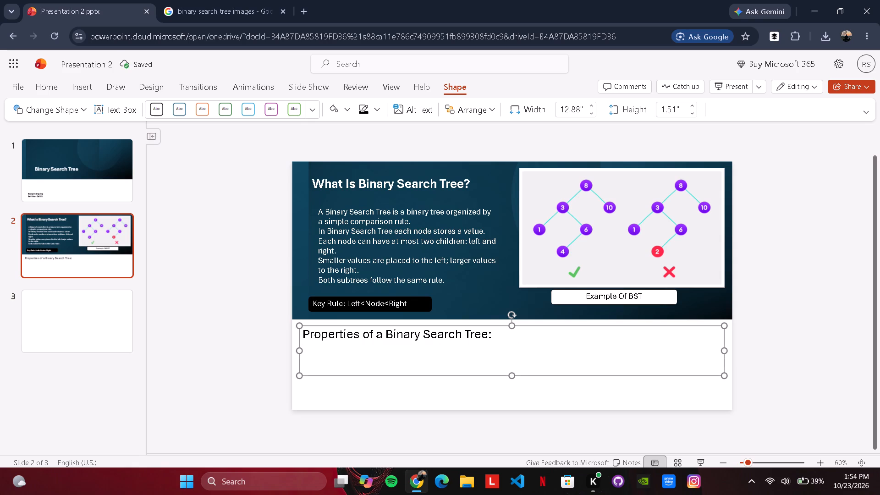
pyautogui.press('1')
pyautogui.press('.')
pyautogui.press('BackSpace')
pyautogui.press('BackSpace')
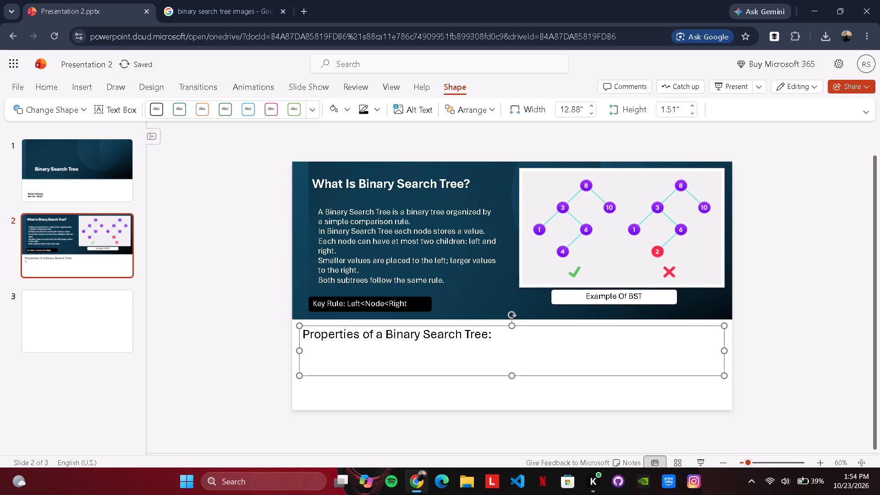
pyautogui.click(778, 291)
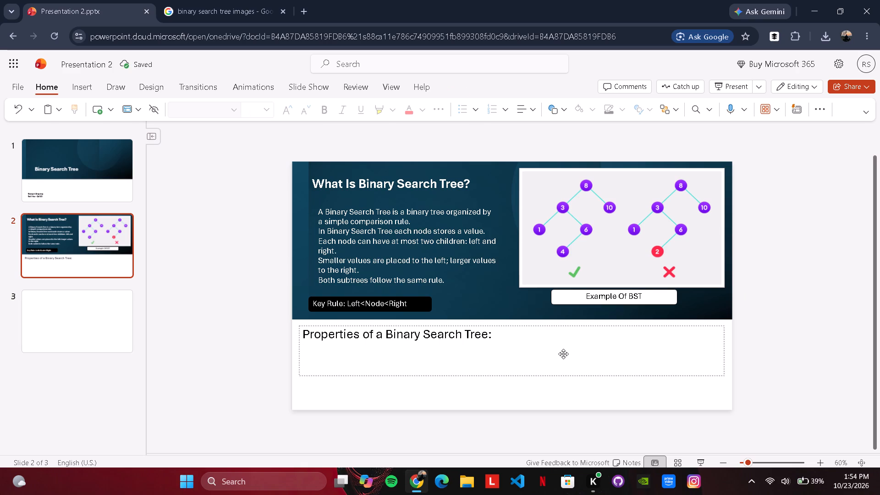
# Move the properties text box flush with the slide's left edge, directly against the bottom of the dark background.
pyautogui.click(563, 354)
pyautogui.moveTo(723, 354); pyautogui.dragTo(720, 354)
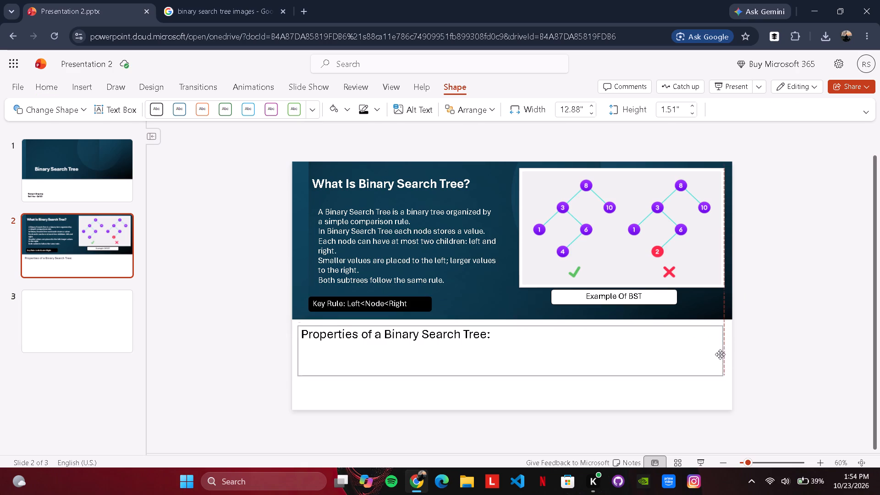
pyautogui.moveTo(720, 354); pyautogui.dragTo(720, 356)
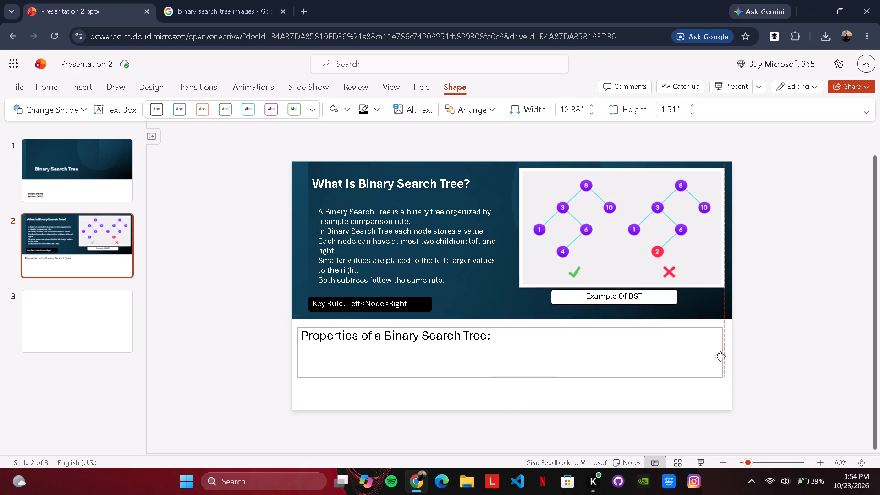
pyautogui.moveTo(720, 356); pyautogui.dragTo(720, 359)
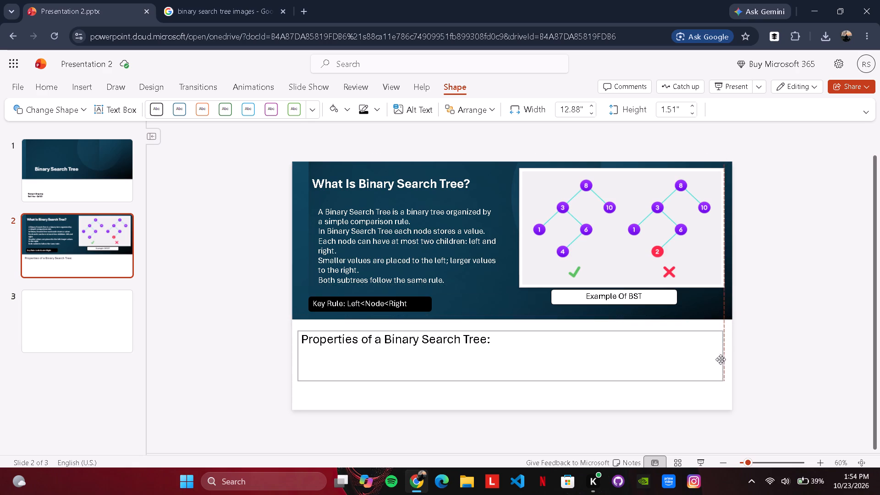
pyautogui.moveTo(720, 359); pyautogui.dragTo(719, 352)
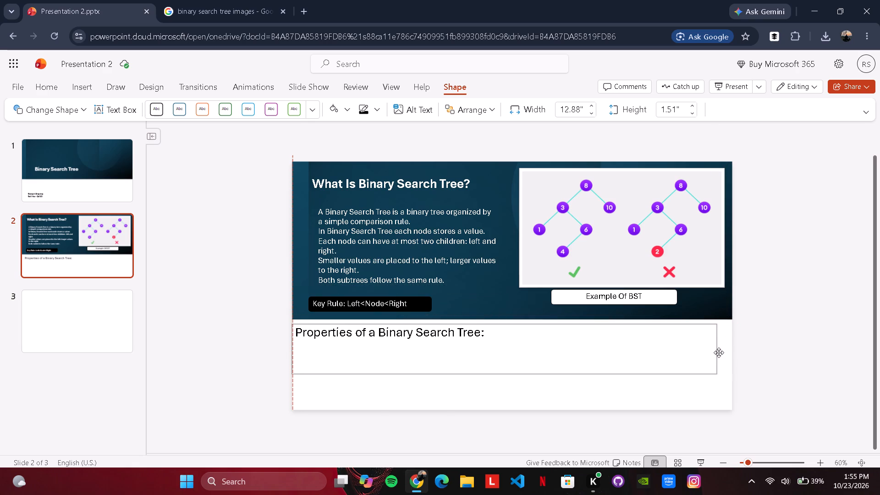
pyautogui.moveTo(719, 352); pyautogui.dragTo(718, 352)
pyautogui.click(789, 346)
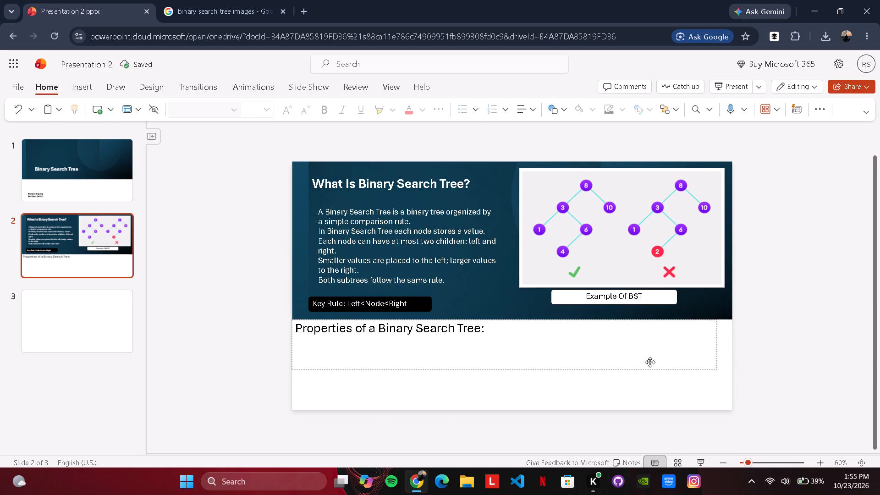
# Narrow the properties text box from its right side to about 5.86" wide.
pyautogui.click(650, 362)
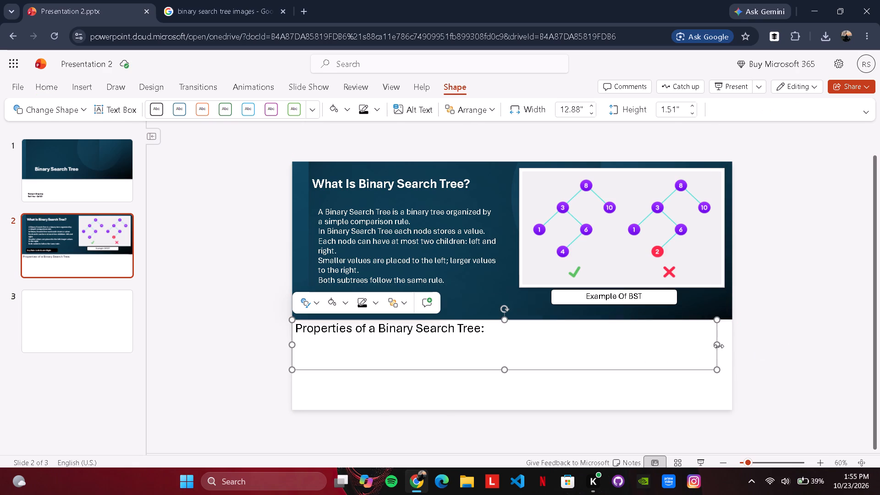
pyautogui.moveTo(718, 345); pyautogui.dragTo(487, 369)
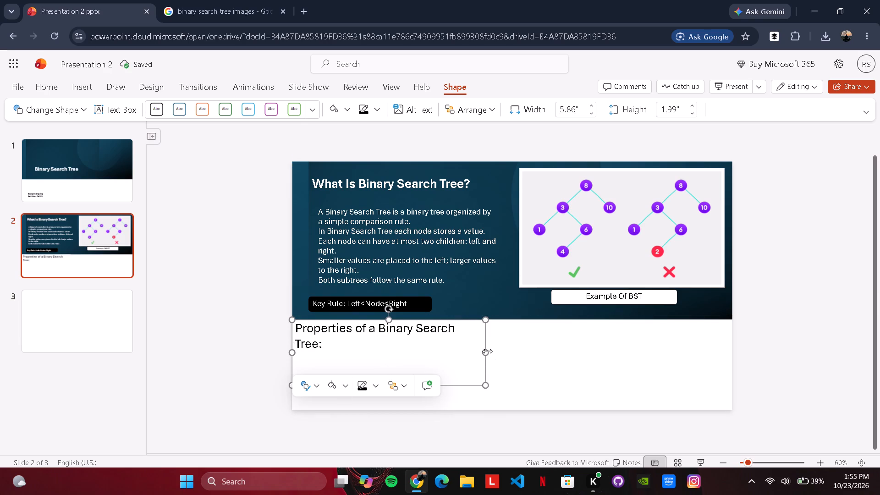
# Resize the properties heading's text box so "Properties of a Binary Search Tree:" fits on one line, with its right edge just past the text.
pyautogui.moveTo(487, 351); pyautogui.dragTo(595, 353)
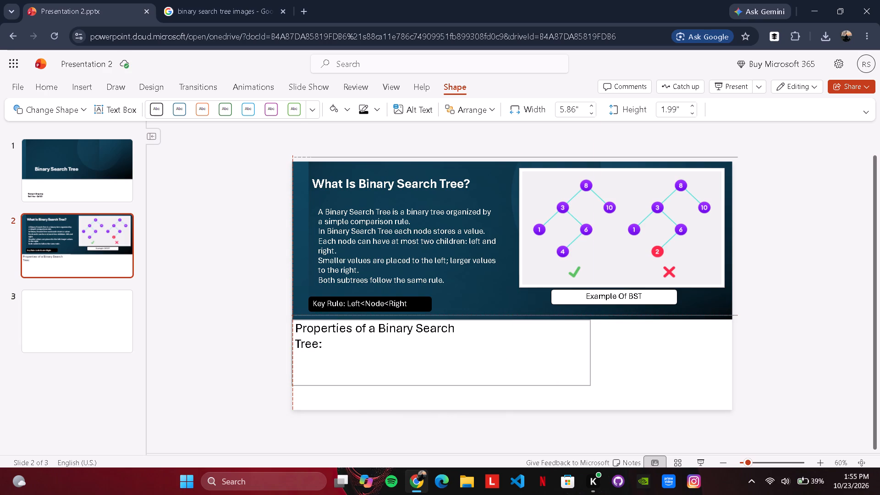
pyautogui.moveTo(595, 353); pyautogui.dragTo(692, 338)
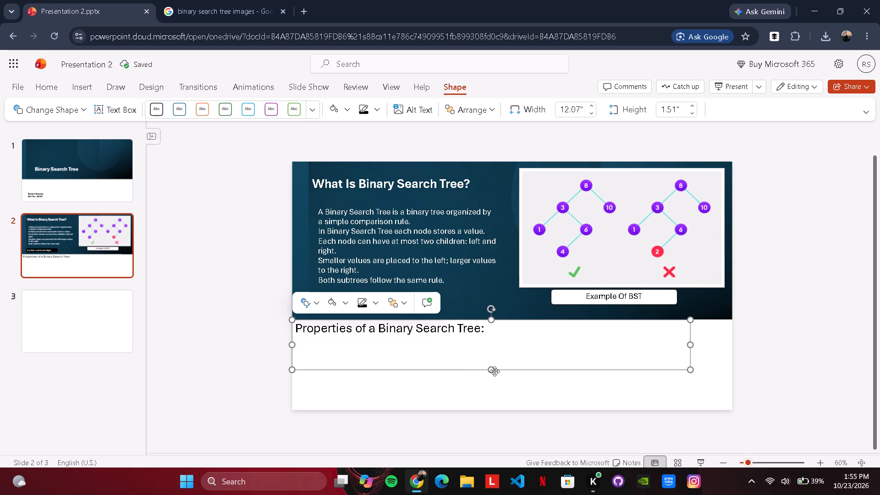
pyautogui.moveTo(494, 370); pyautogui.dragTo(489, 350)
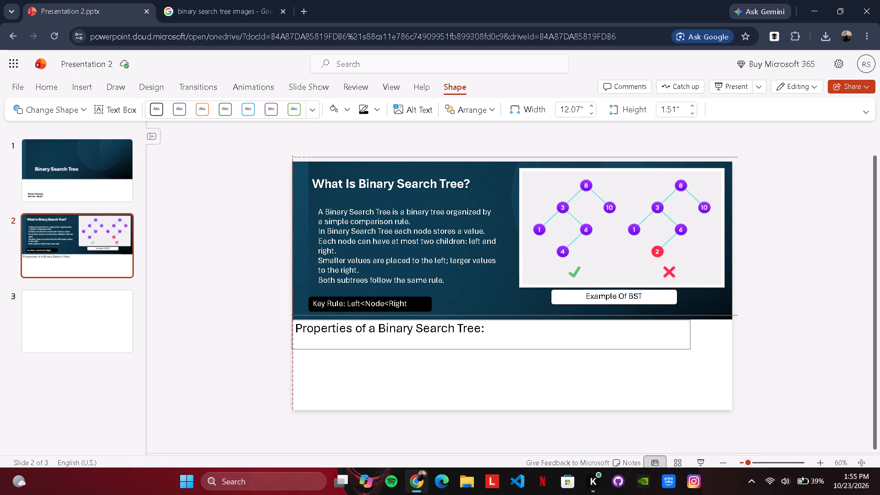
pyautogui.moveTo(489, 350); pyautogui.dragTo(489, 339)
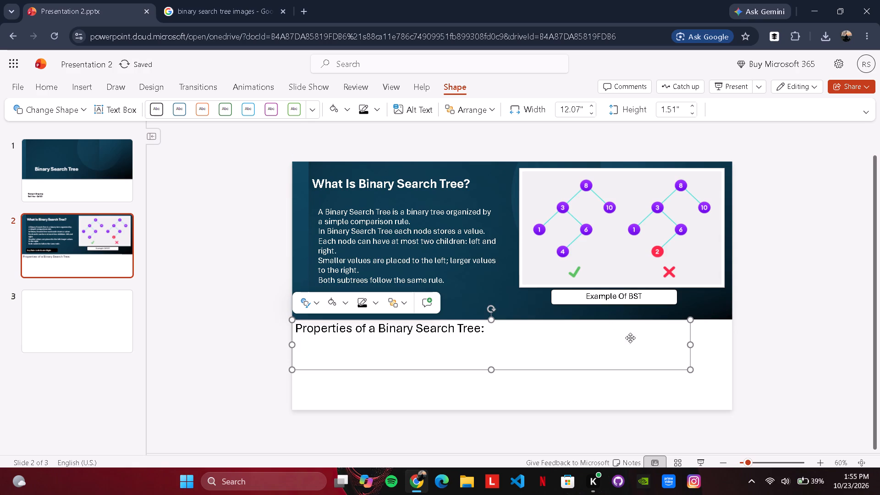
pyautogui.moveTo(689, 346); pyautogui.dragTo(502, 346)
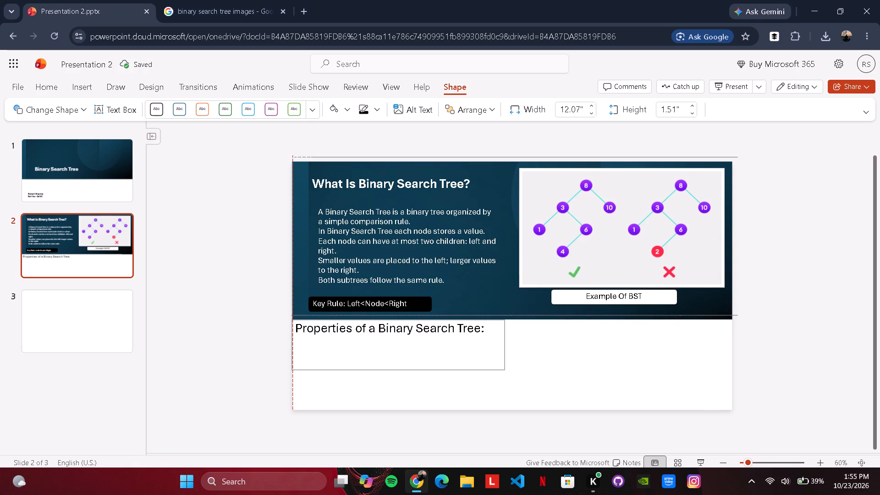
pyautogui.click(652, 337)
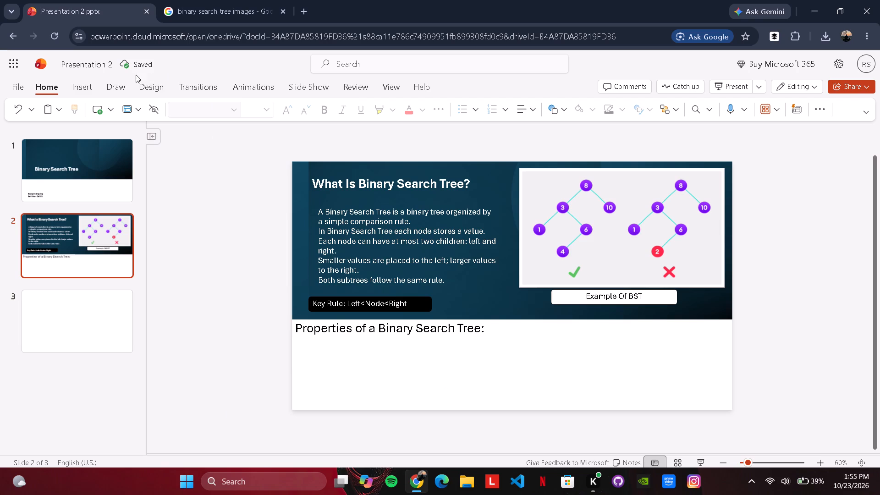
# Insert a text box about 12.01" wide and 1.63" high directly below the properties heading.
pyautogui.click(78, 85)
pyautogui.click(113, 112)
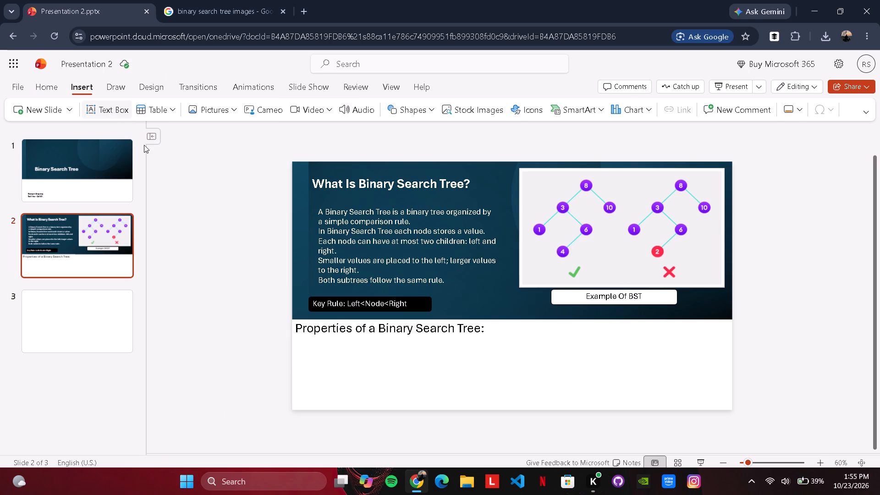
pyautogui.moveTo(297, 341); pyautogui.dragTo(373, 346)
pyautogui.moveTo(373, 346); pyautogui.dragTo(676, 371)
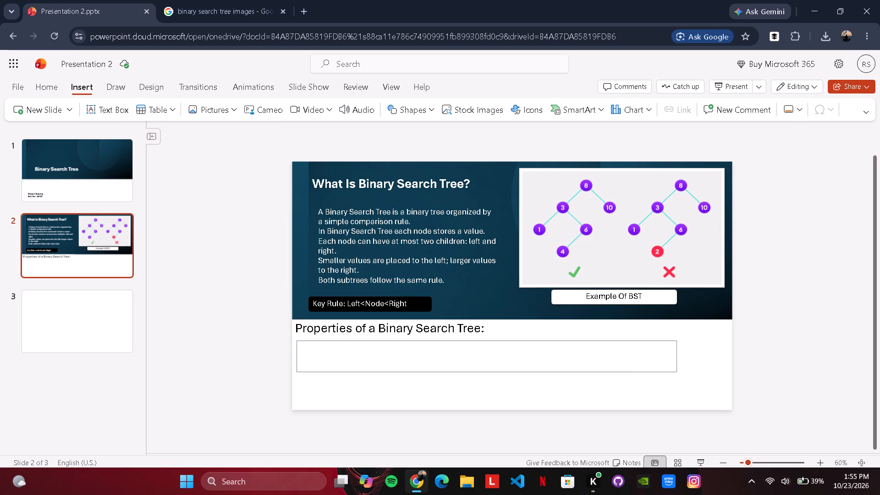
pyautogui.moveTo(676, 371); pyautogui.dragTo(693, 394)
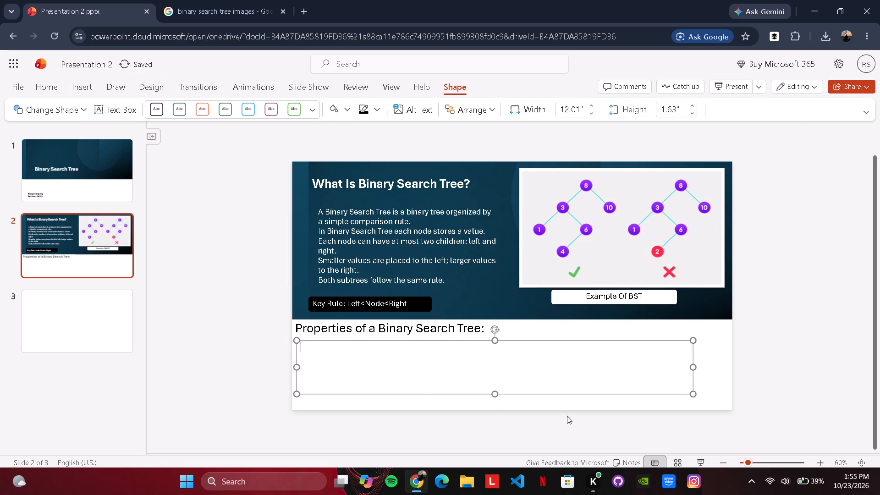
# Start the first property in the new text box as the numbered line "1. Each Node has".
pyautogui.press('1')
pyautogui.press('.')
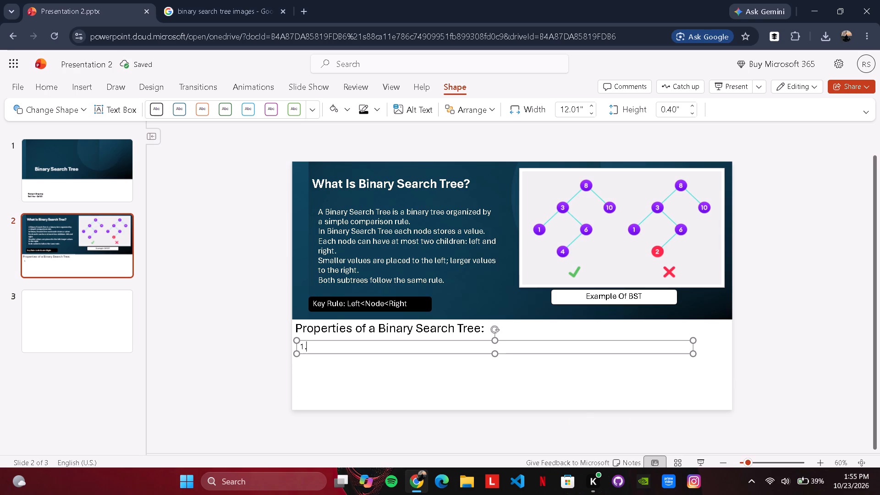
pyautogui.press('space')
pyautogui.write('Each NOde')
pyautogui.press('BackSpace')
pyautogui.press('BackSpace')
pyautogui.press('BackSpace')
pyautogui.write('ode')
pyautogui.press('space')
pyautogui.write('ha')
pyautogui.press('s')
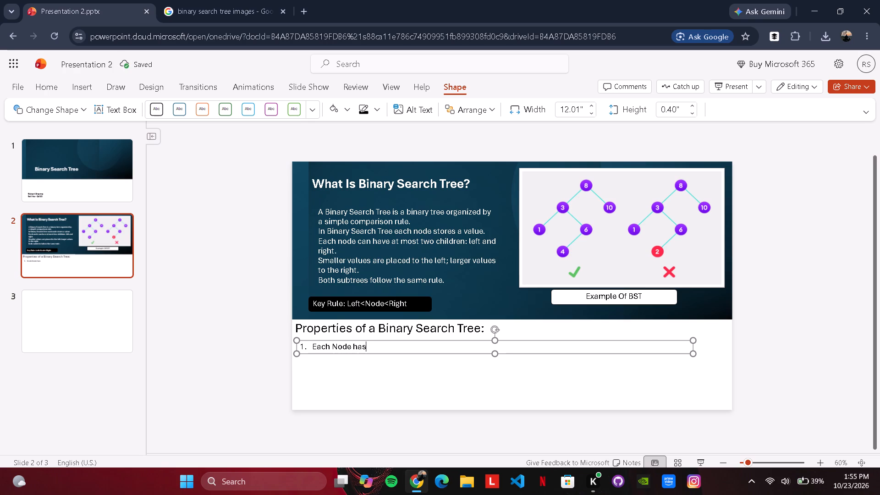
# Change "Node" to lowercase "node" in the first property and add a space after "has".
pyautogui.press('Left')
pyautogui.press('Left')
pyautogui.press('Left')
pyautogui.press('Left')
pyautogui.press('Left')
pyautogui.press('Left')
pyautogui.press('Left')
pyautogui.press('BackSpace')
pyautogui.press('n')
pyautogui.press('Right')
pyautogui.press('Right')
pyautogui.press('Right')
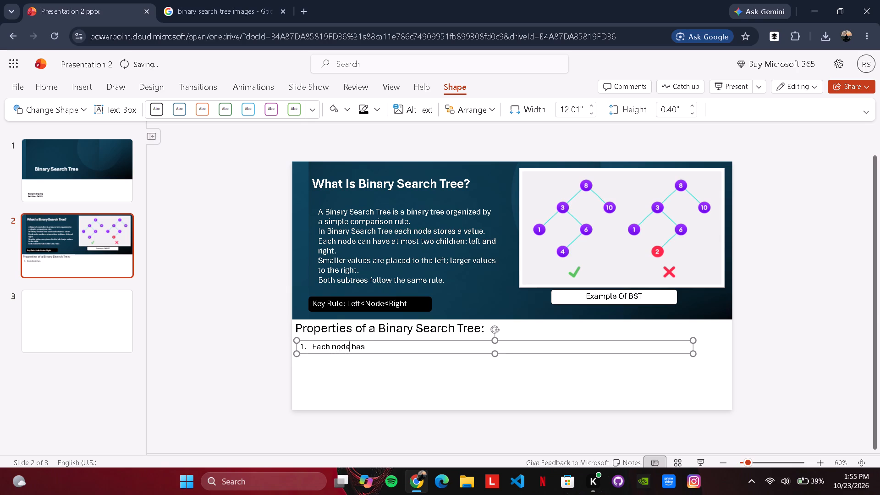
pyautogui.press('Right')
pyautogui.press('Right')
pyautogui.press('Right')
pyautogui.press('Right')
pyautogui.press('space')
# Remove the numbering from the first property line so it starts directly with "Each".
pyautogui.press('Left')
pyautogui.press('Left')
pyautogui.press('Left')
pyautogui.press('Left')
pyautogui.press('Left')
pyautogui.press('Left')
pyautogui.press('Left')
pyautogui.press('Left')
pyautogui.press('Left')
pyautogui.press('Left')
pyautogui.press('Left')
pyautogui.press('Left')
pyautogui.press('Left')
pyautogui.press('Left')
pyautogui.press('Left')
pyautogui.press('Left')
pyautogui.press('Left')
pyautogui.press('Left')
pyautogui.press('BackSpace')
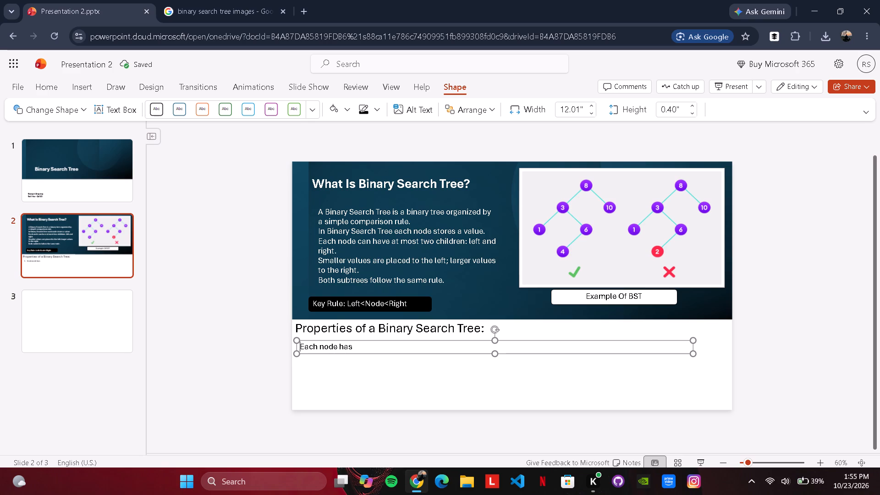
pyautogui.press('BackSpace')
pyautogui.press('BackSpace')
# Complete the first property line as "Each node has at most two children.".
pyautogui.press('Right')
pyautogui.press('Right')
pyautogui.press('Right')
pyautogui.press('Right')
pyautogui.press('Right')
pyautogui.press('Right')
pyautogui.press('Right')
pyautogui.press('Right')
pyautogui.press('Right')
pyautogui.press('Right')
pyautogui.press('Right')
pyautogui.press('Right')
pyautogui.press('Right')
pyautogui.press('space')
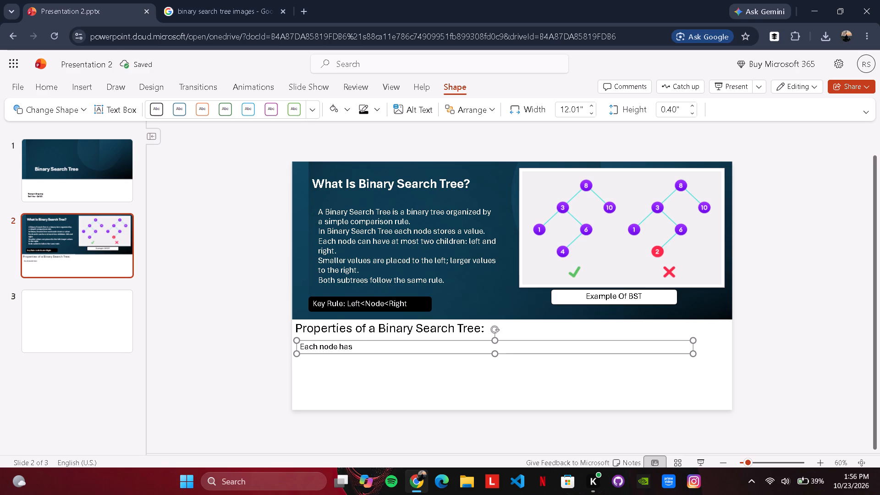
pyautogui.write('at most two child')
pyautogui.write('ren')
pyautogui.press('.')
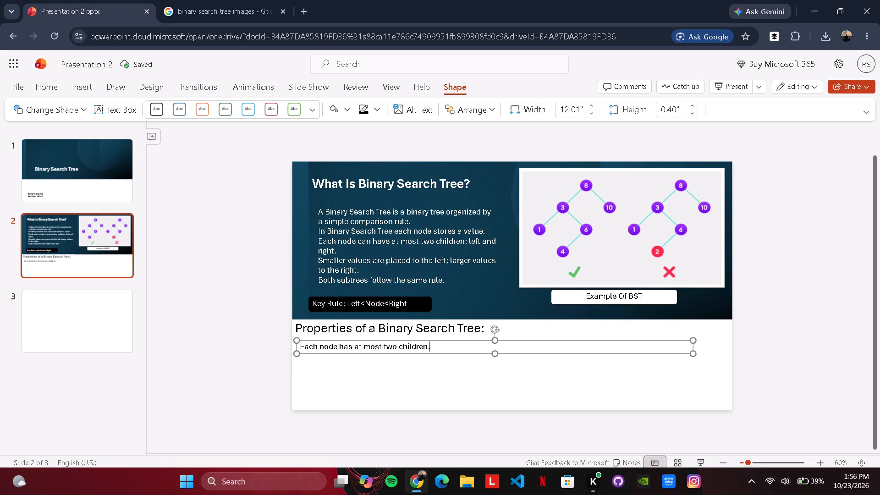
# Add a second property line reading "All Values in the left subtree are smaller than the node.".
pyautogui.press('Return')
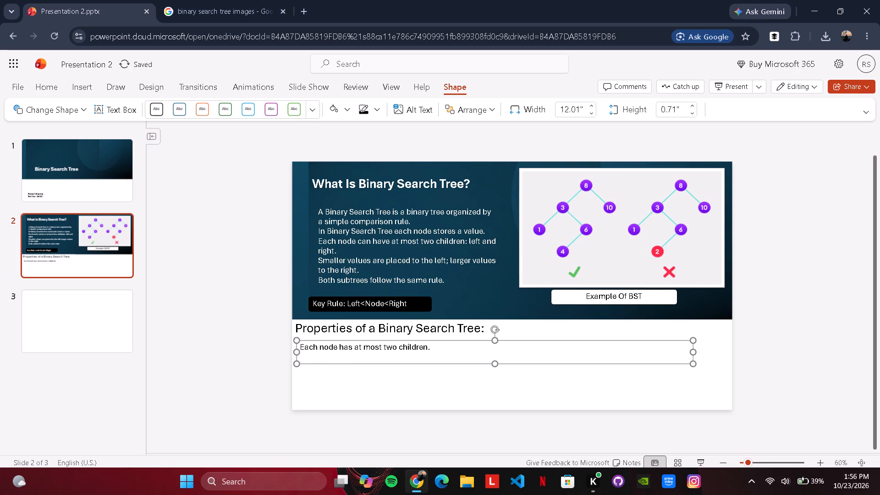
pyautogui.write('All Values')
pyautogui.press('space')
pyautogui.write('In')
pyautogui.press('space')
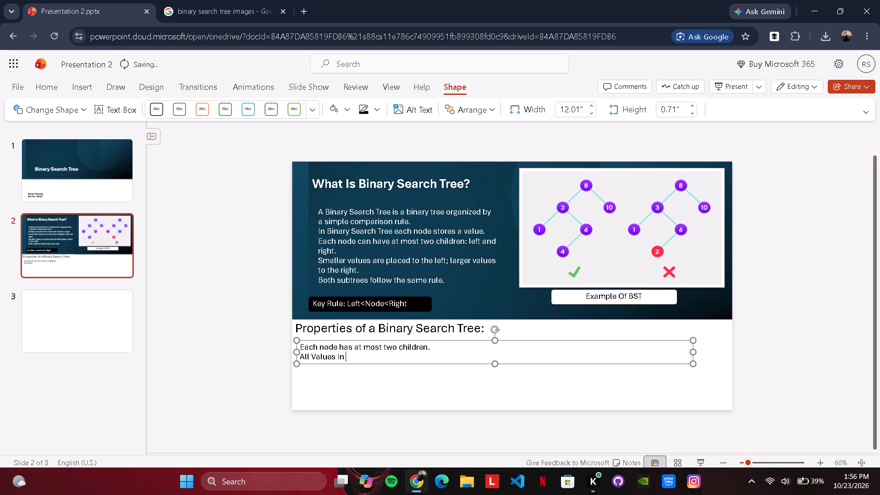
pyautogui.press('BackSpace')
pyautogui.press('BackSpace')
pyautogui.press('BackSpace')
pyautogui.write('in the left')
pyautogui.press('space')
pyautogui.write('subtree')
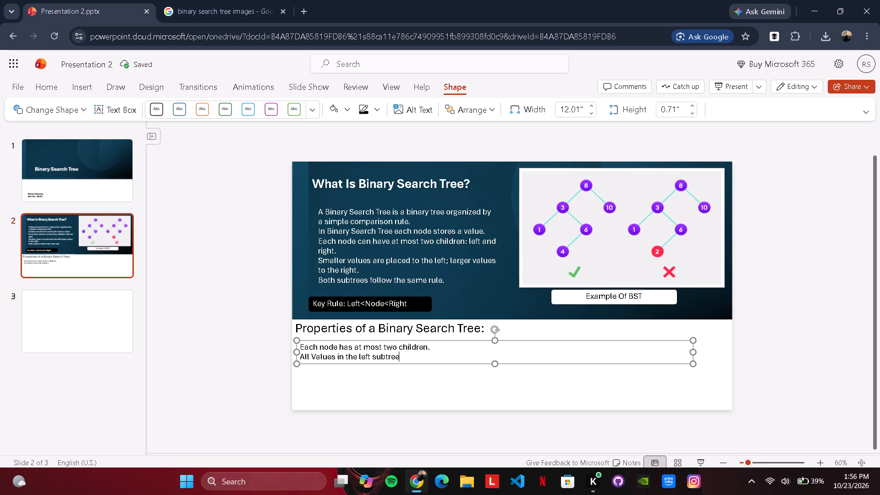
pyautogui.press('space')
pyautogui.write('are smaller')
pyautogui.press('space')
pyautogui.write('than the')
pyautogui.press('space')
pyautogui.write('node.')
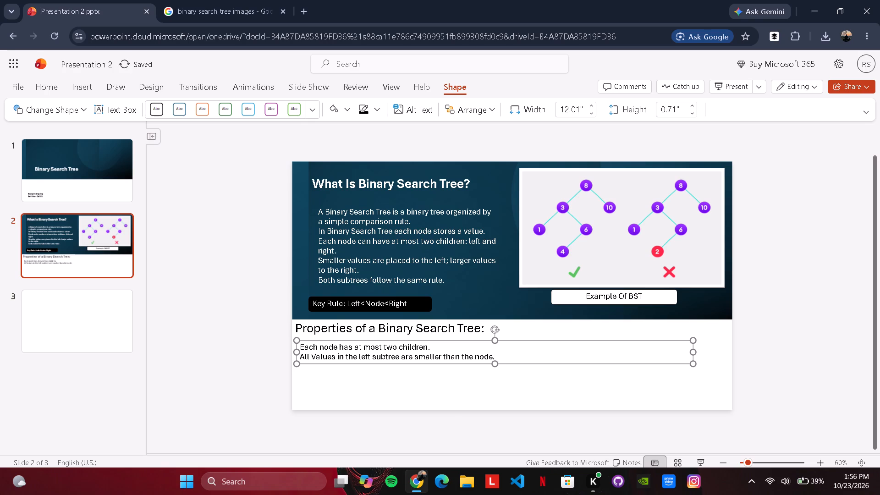
# Add a third property line reading "All Values in the right subtree are greater than the node.".
pyautogui.press('Return')
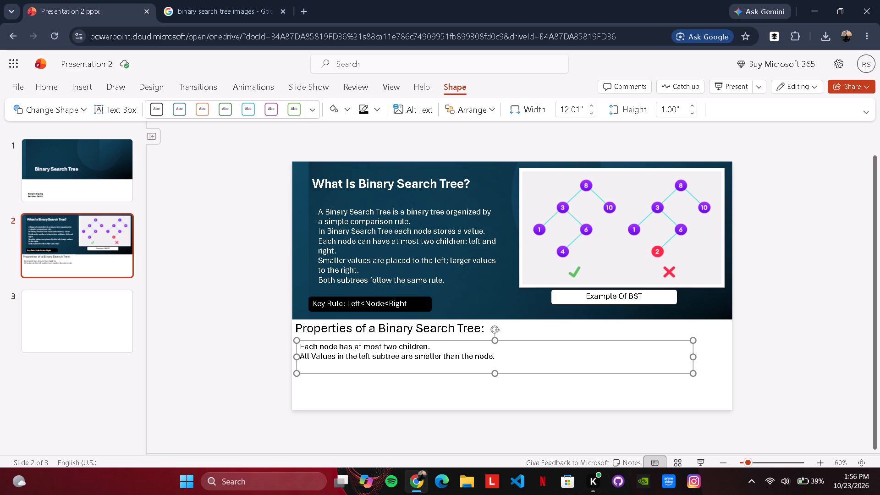
pyautogui.write('All Values')
pyautogui.press('space')
pyautogui.write('ion')
pyautogui.press('space')
pyautogui.press('BackSpace')
pyautogui.press('BackSpace')
pyautogui.press('BackSpace')
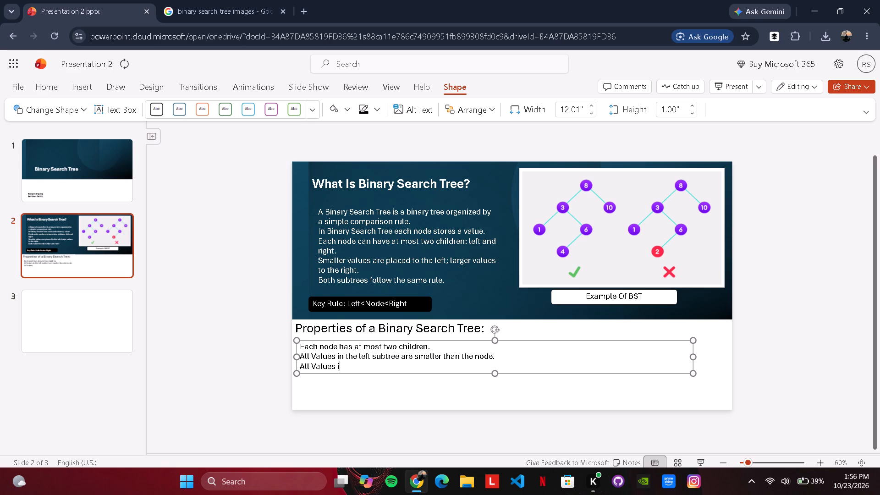
pyautogui.write('n the right')
pyautogui.press('space')
pyautogui.write('subtree')
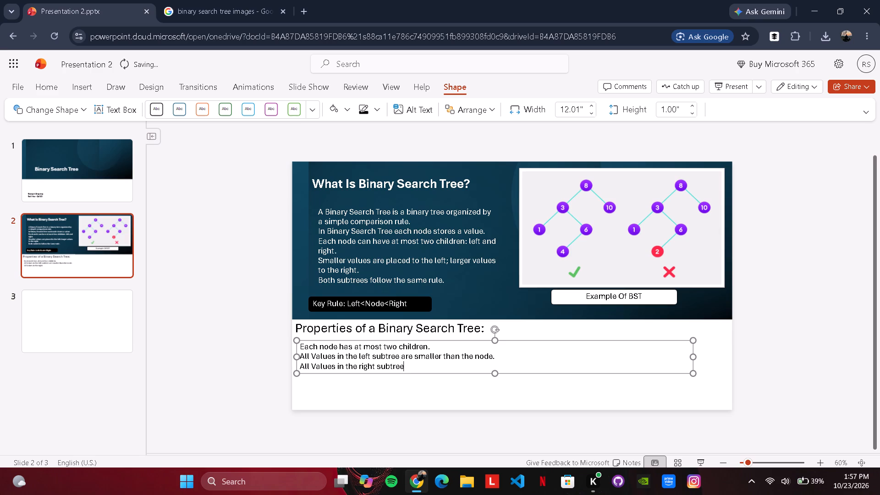
pyautogui.press('space')
pyautogui.write('are greater')
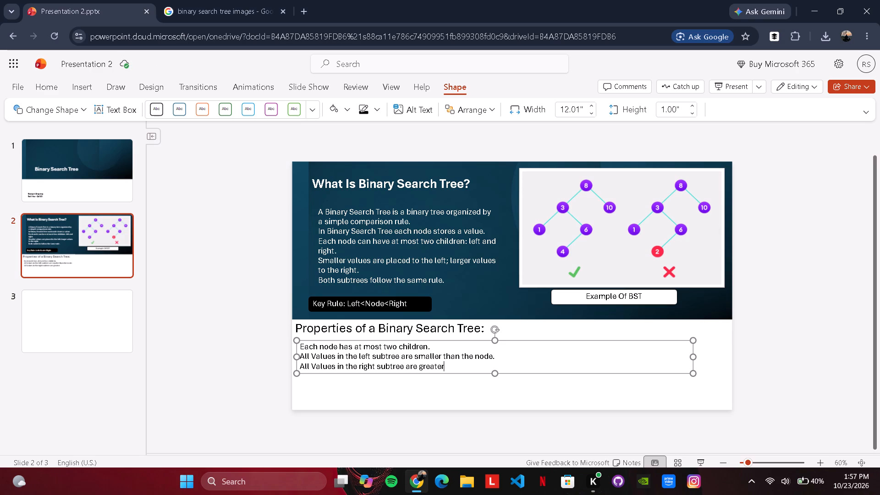
pyautogui.press('space')
pyautogui.write('than the noded')
pyautogui.press('BackSpace')
pyautogui.press('.')
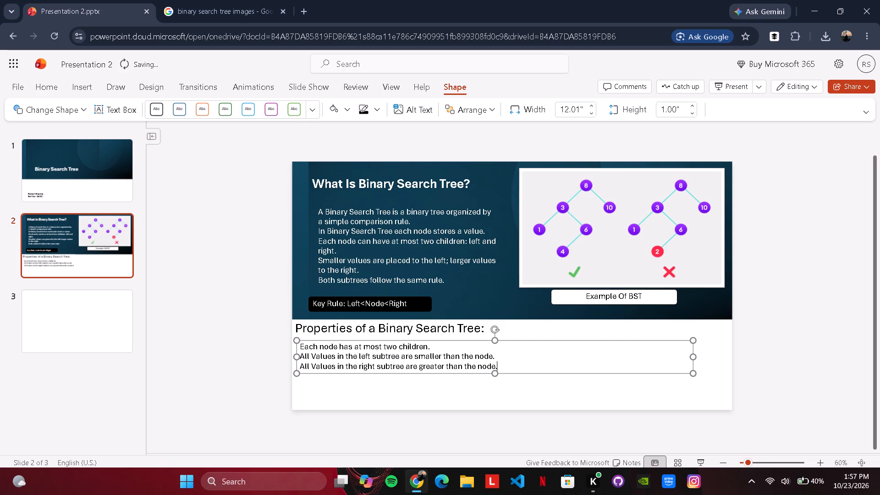
# Start a fourth property line with "Left and right", keeping "and" in lowercase.
pyautogui.press('Return')
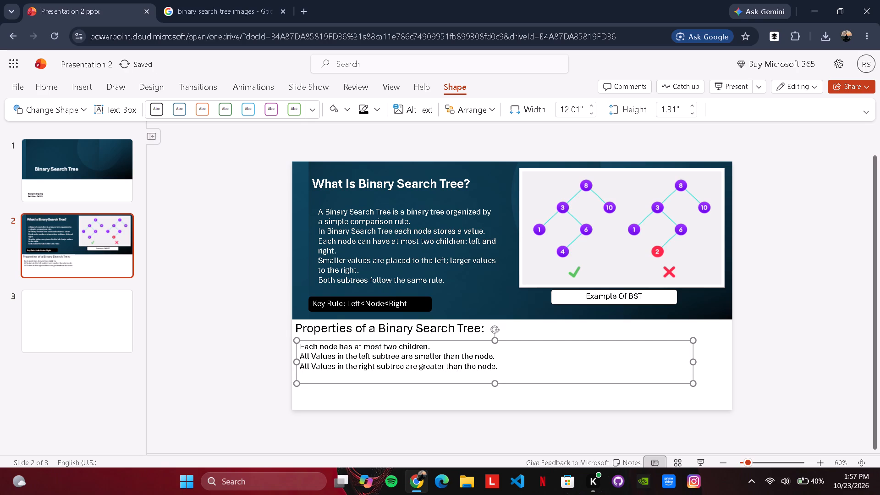
pyautogui.write('Left')
pyautogui.press('space')
pyautogui.write('And')
pyautogui.press('space')
pyautogui.write('right')
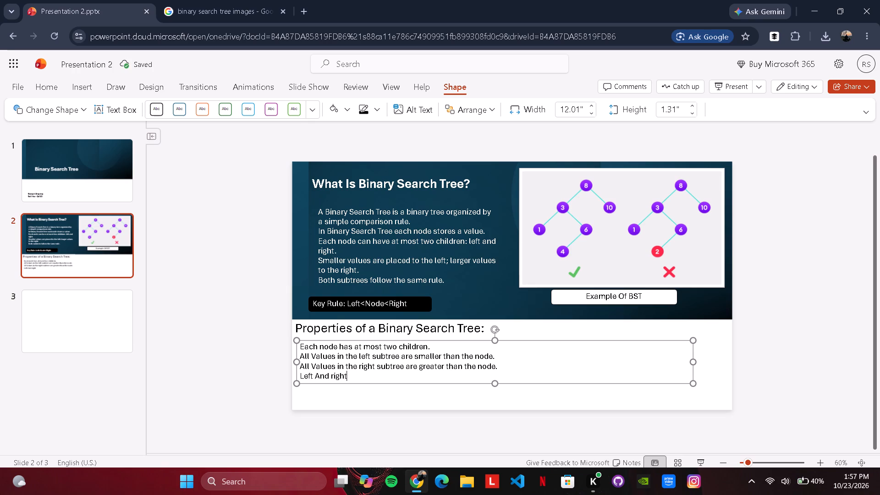
pyautogui.press('Left')
pyautogui.press('Left')
pyautogui.press('Left')
pyautogui.press('Left')
pyautogui.press('Left')
pyautogui.press('Left')
pyautogui.press('Left')
pyautogui.press('Left')
pyautogui.press('BackSpace')
pyautogui.press('a')
pyautogui.press('Right')
pyautogui.press('Right')
pyautogui.press('Right')
pyautogui.press('Right')
pyautogui.press('Right')
pyautogui.press('Right')
pyautogui.press('Right')
pyautogui.press('Right')
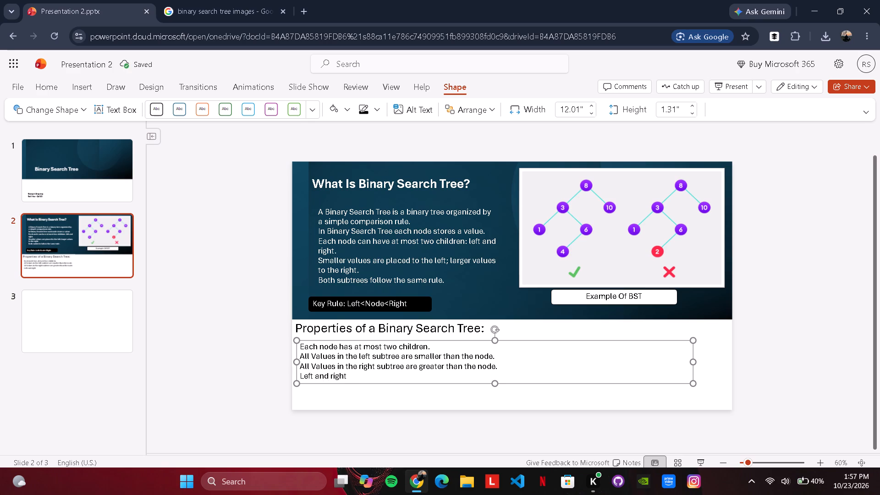
# Complete the fourth property line as "Left and right subtrees are also Binary Search Trees.".
pyautogui.press('space')
pyautogui.write('sub')
pyautogui.write('trees')
pyautogui.press('space')
pyautogui.write('are also')
pyautogui.press('space')
pyautogui.write('Binary')
pyautogui.press('space')
pyautogui.write('Search')
pyautogui.press('space')
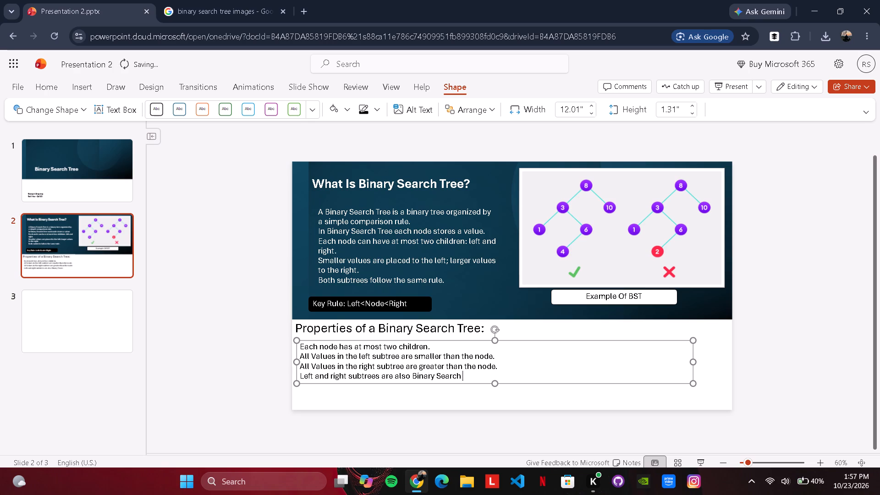
pyautogui.write('Trees.')
# Add a fifth property line reading "Inorder traversal returns values in ascending order.".
pyautogui.press('Return')
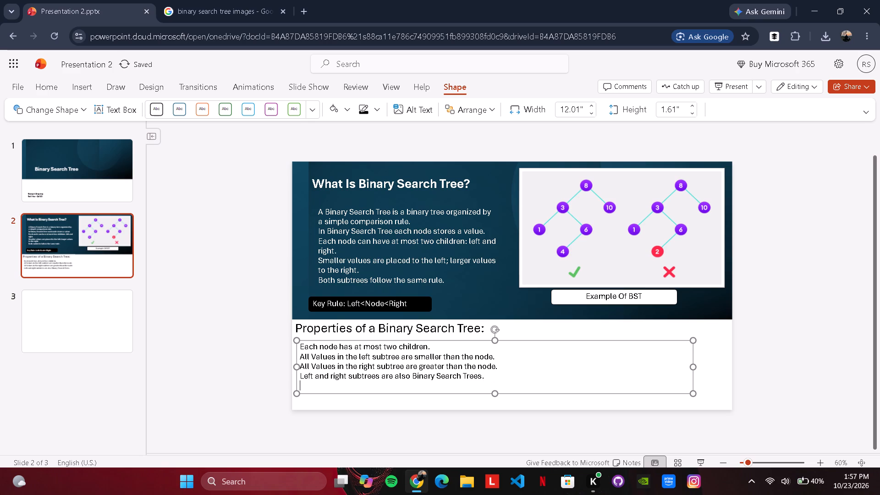
pyautogui.write('In')
pyautogui.write('order')
pyautogui.press('space')
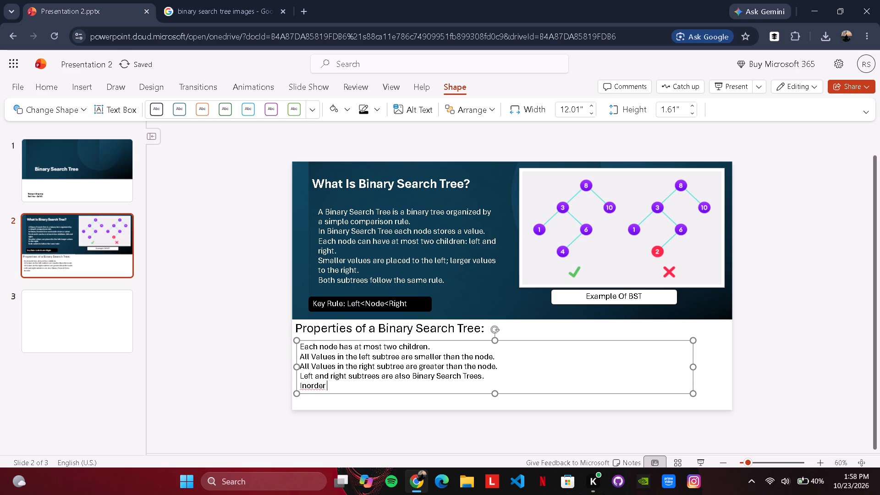
pyautogui.write('trav')
pyautogui.write('er')
pyautogui.write('sal')
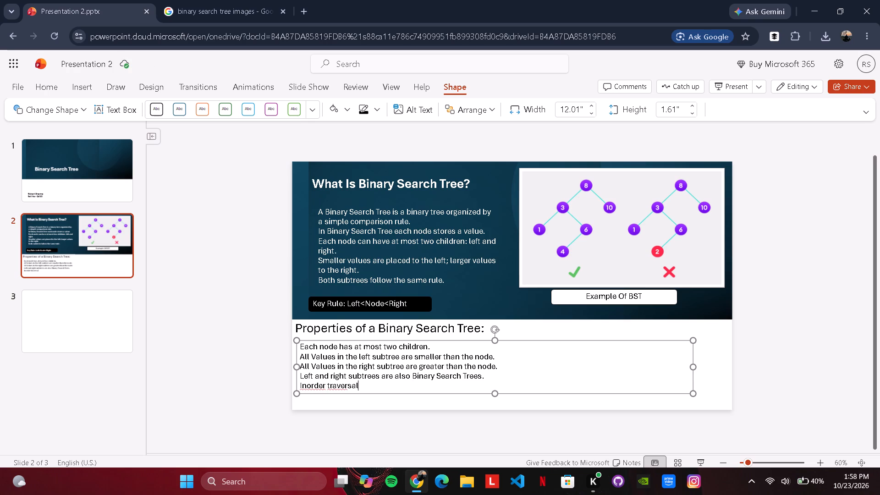
pyautogui.press('space')
pyautogui.write('returns')
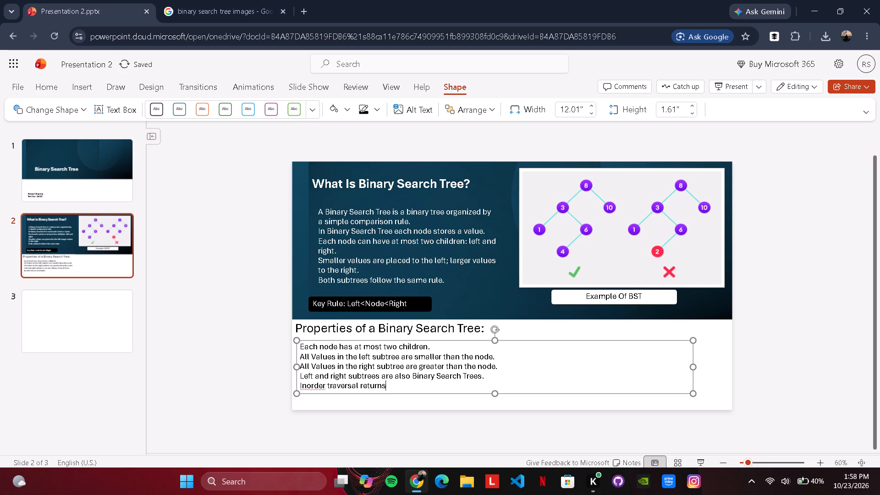
pyautogui.press('space')
pyautogui.write('valuers')
pyautogui.press('BackSpace')
pyautogui.press('BackSpace')
pyautogui.press('s')
pyautogui.press('space')
pyautogui.write('in ascending')
pyautogui.press('space')
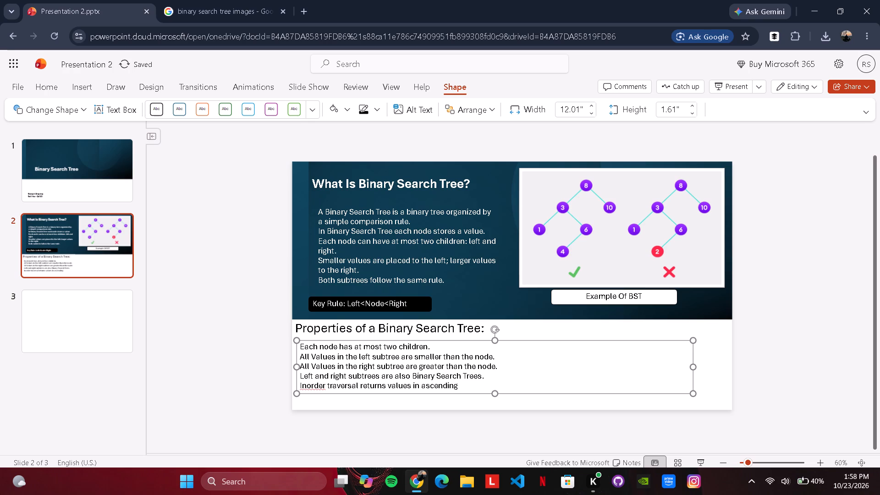
pyautogui.write('order')
pyautogui.press('.')
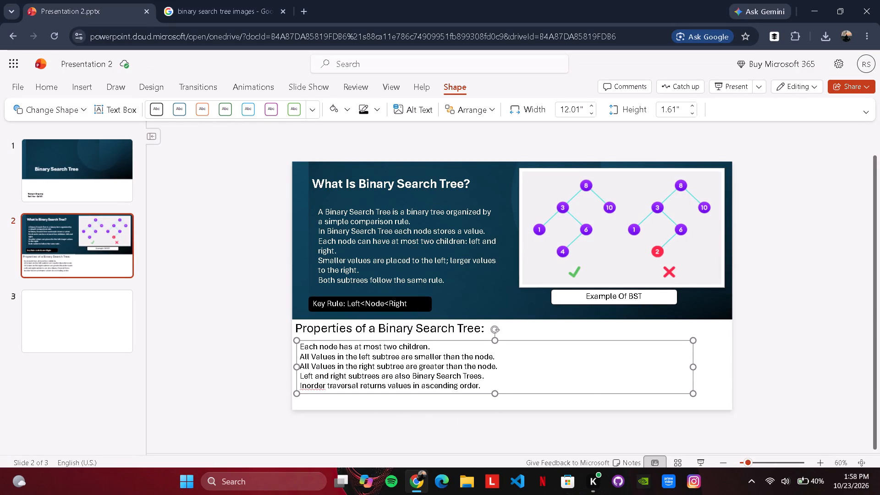
# Format all five property lines as a numbered list in the 1., 2., 3. style.
pyautogui.hotkey('ctrl', 'a')
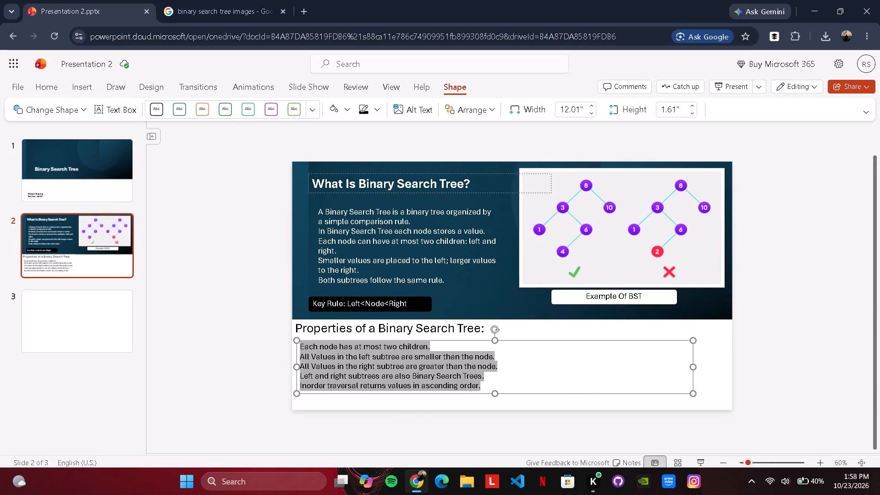
pyautogui.click(74, 89)
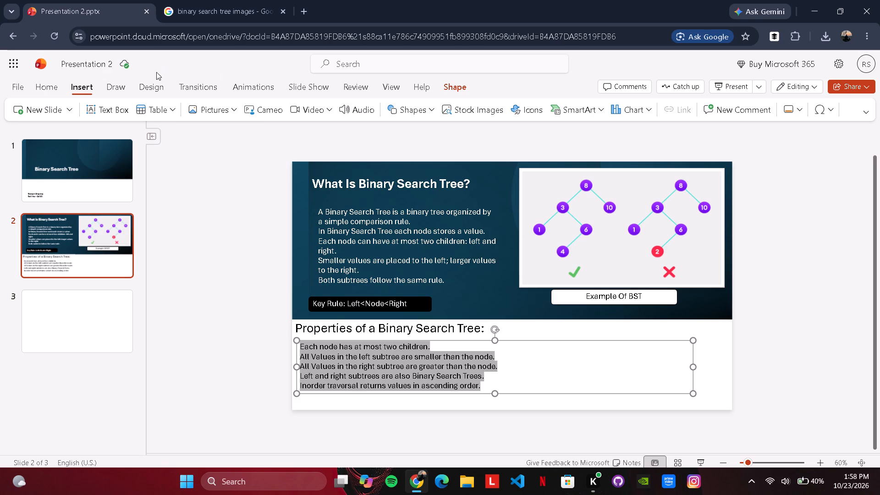
pyautogui.click(57, 88)
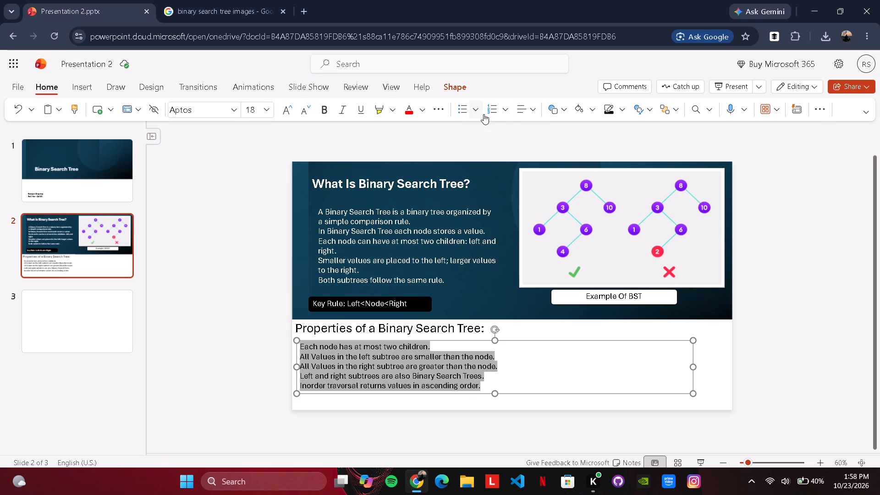
pyautogui.click(486, 113)
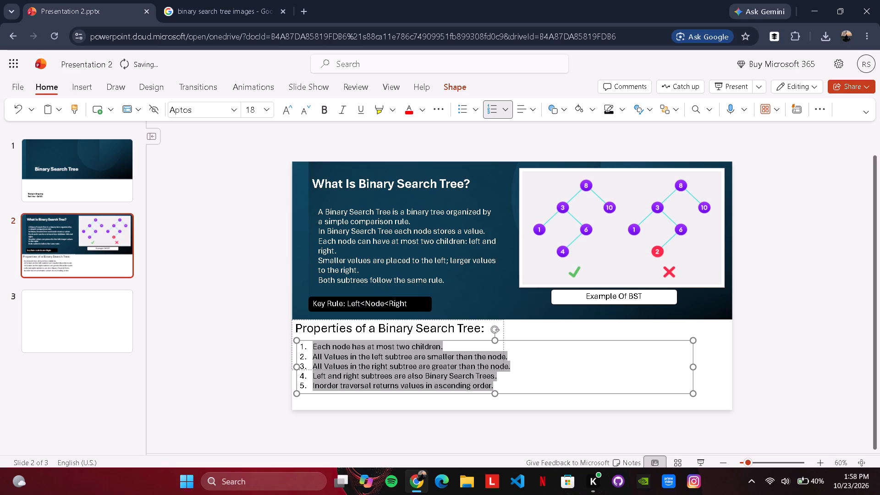
pyautogui.click(506, 106)
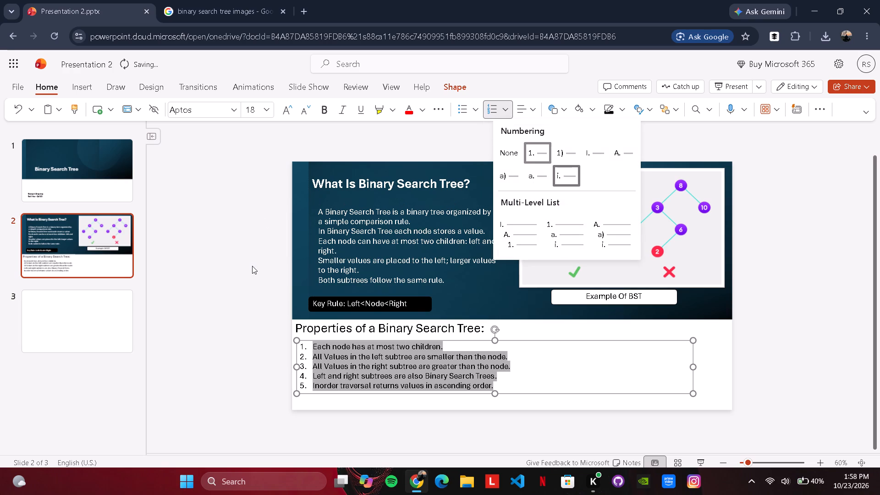
pyautogui.click(242, 270)
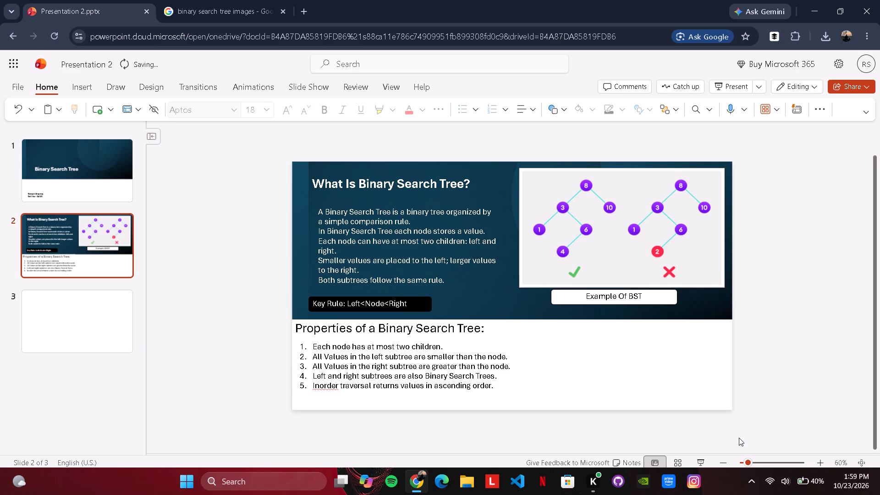
# Add a new blank title-and-content slide directly after slide two.
pyautogui.click(787, 352)
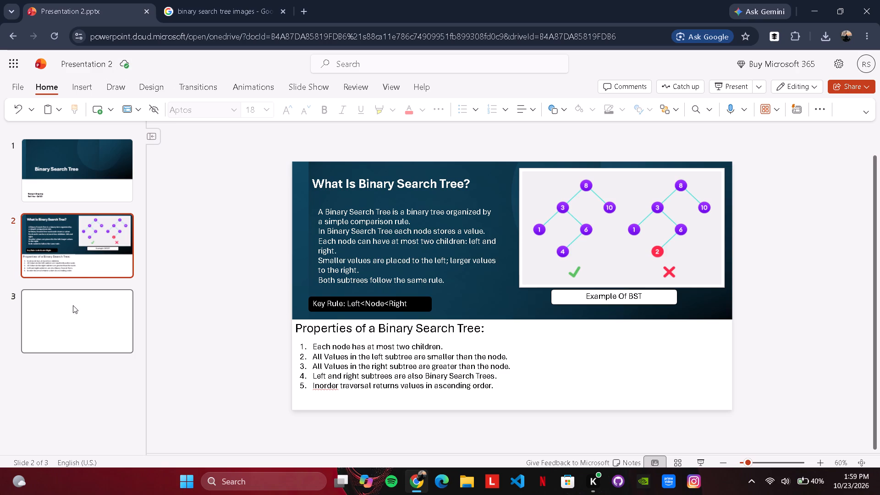
pyautogui.rightClick(77, 242)
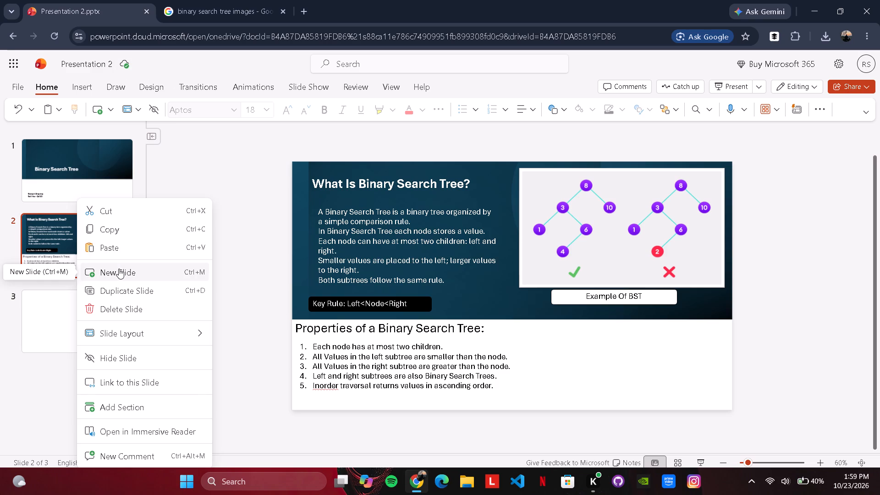
pyautogui.click(119, 269)
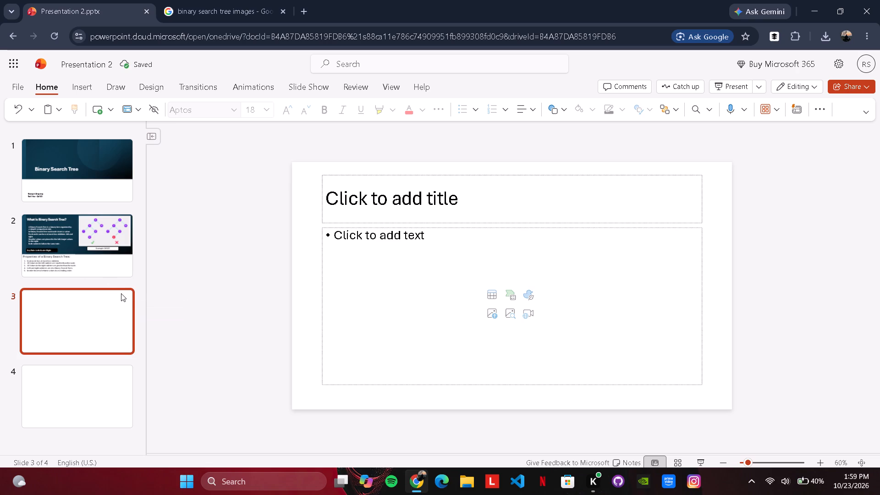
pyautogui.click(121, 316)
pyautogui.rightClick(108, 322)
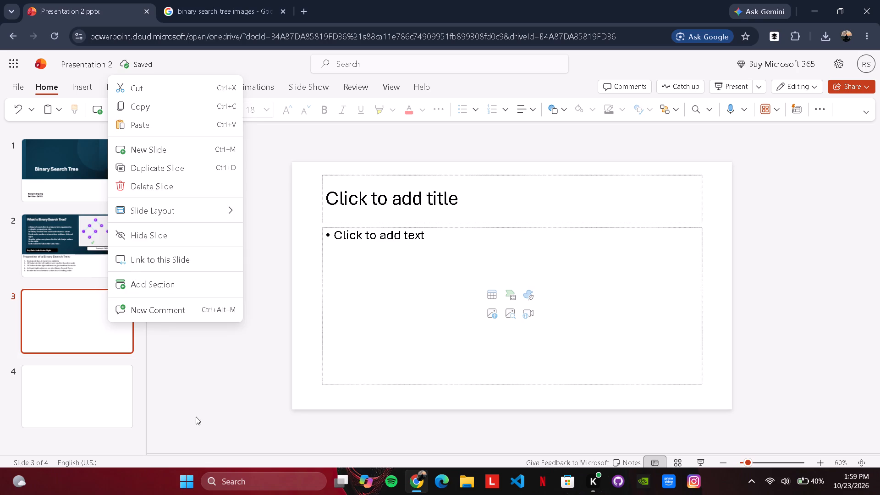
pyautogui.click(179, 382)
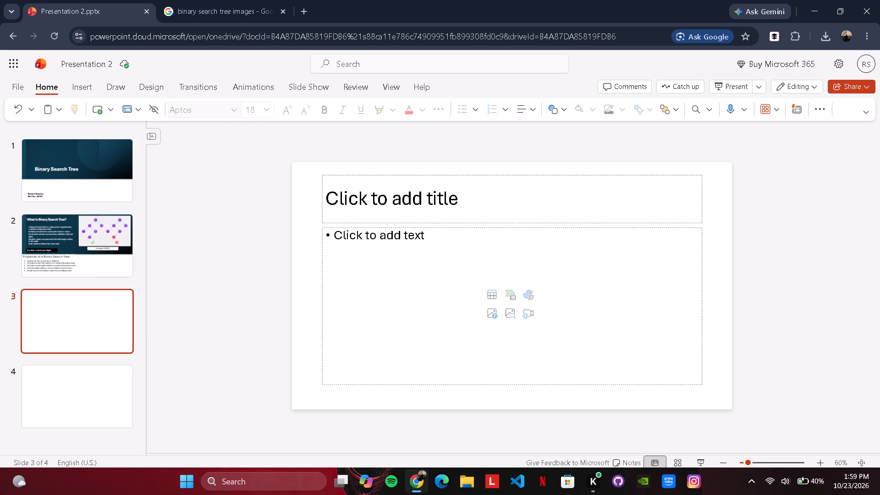
# Duplicate slide two, "What Is Binary Search Tree?", to make a copy as slide three.
pyautogui.click(84, 227)
pyautogui.rightClick(85, 227)
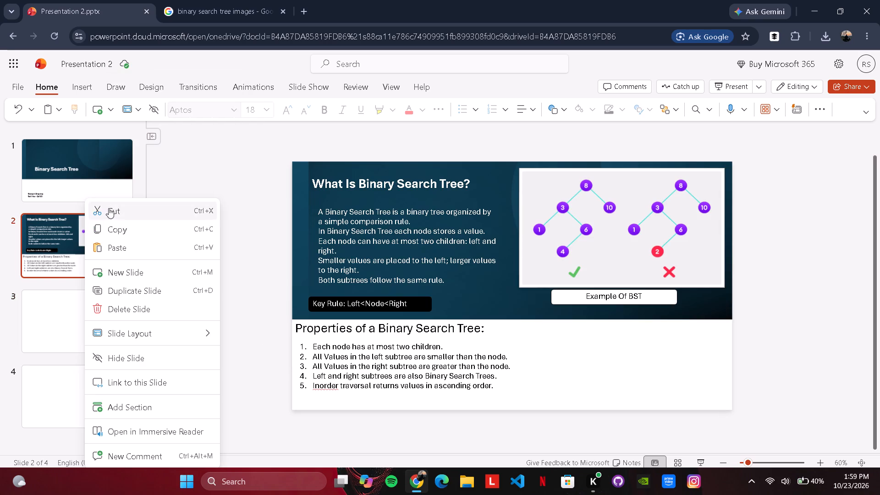
pyautogui.click(135, 285)
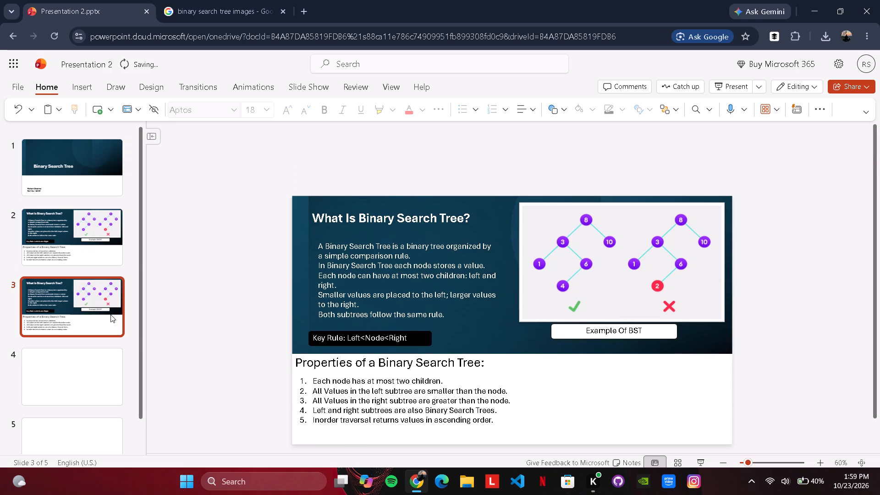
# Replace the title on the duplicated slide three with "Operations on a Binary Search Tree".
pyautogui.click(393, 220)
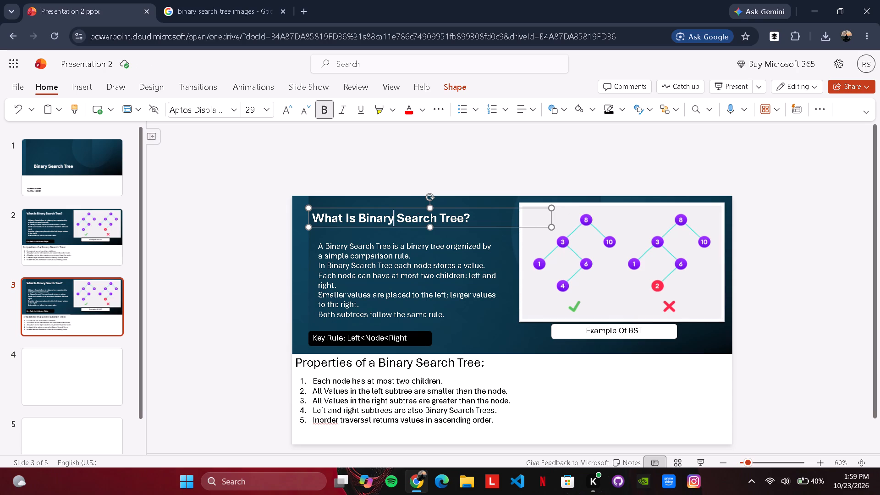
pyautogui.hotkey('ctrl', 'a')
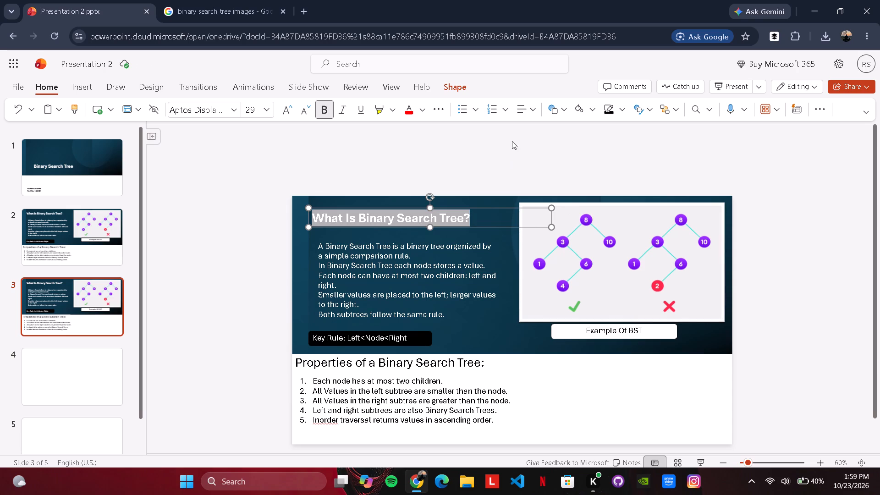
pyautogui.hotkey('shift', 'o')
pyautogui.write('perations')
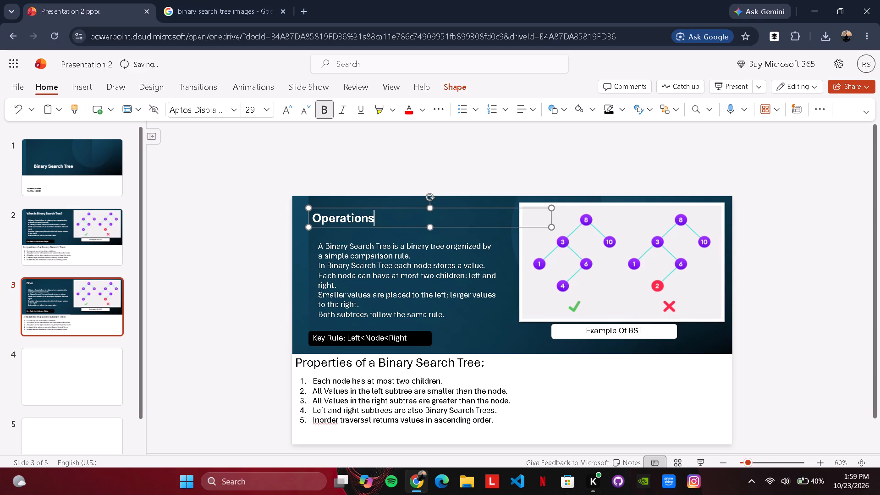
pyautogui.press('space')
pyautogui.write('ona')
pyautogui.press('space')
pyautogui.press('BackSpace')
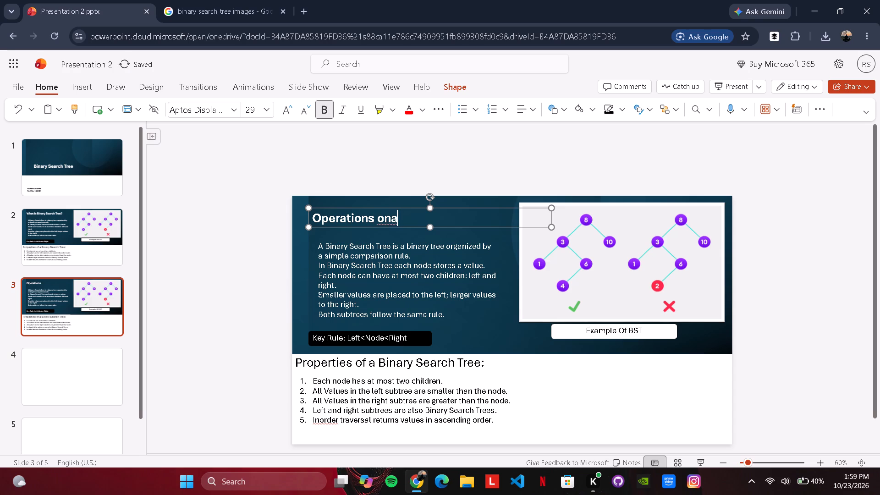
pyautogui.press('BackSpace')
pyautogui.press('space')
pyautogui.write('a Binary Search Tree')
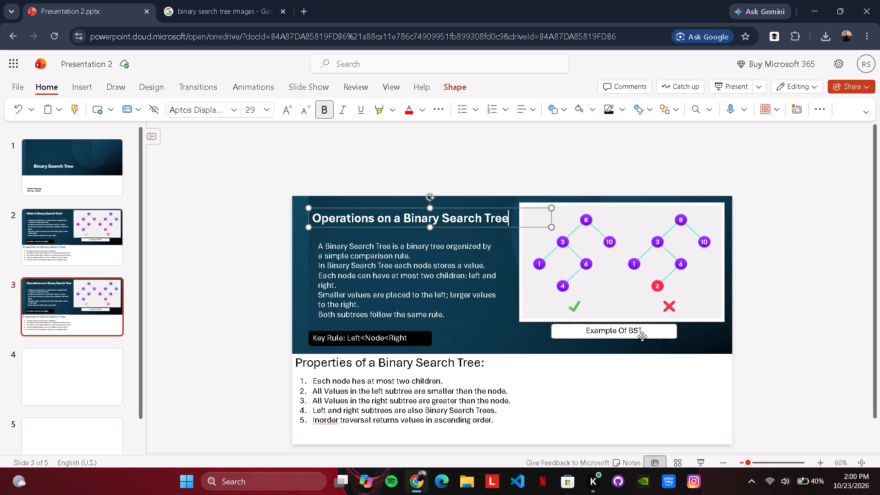
# Cut the picture of the two example trees from slide three.
pyautogui.click(621, 292)
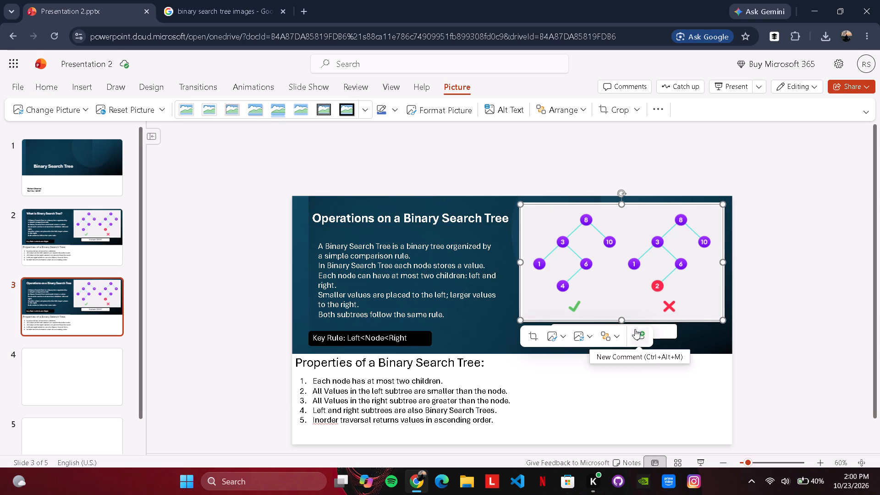
pyautogui.rightClick(629, 279)
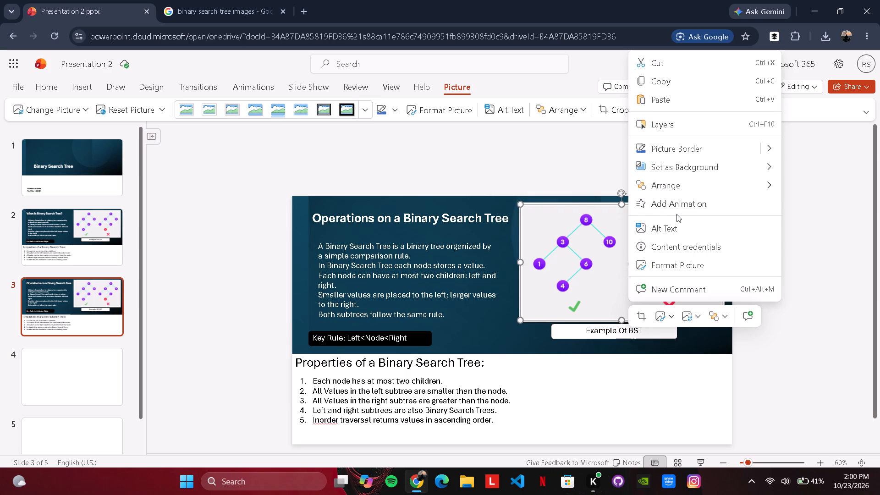
pyautogui.click(806, 204)
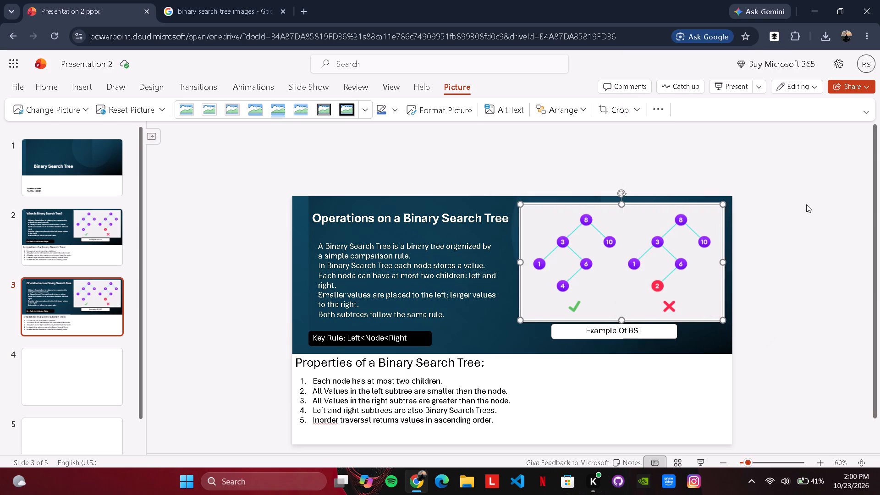
pyautogui.click(658, 272)
pyautogui.rightClick(655, 271)
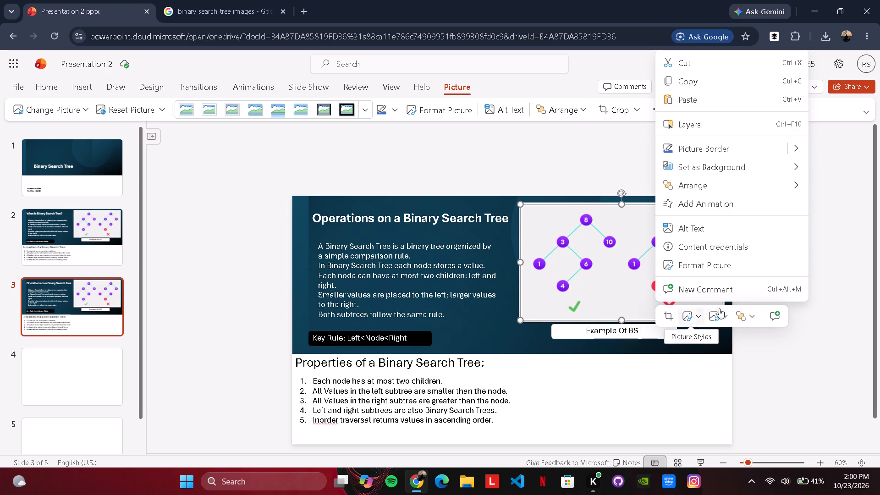
pyautogui.click(814, 317)
pyautogui.moveTo(630, 286); pyautogui.dragTo(664, 302)
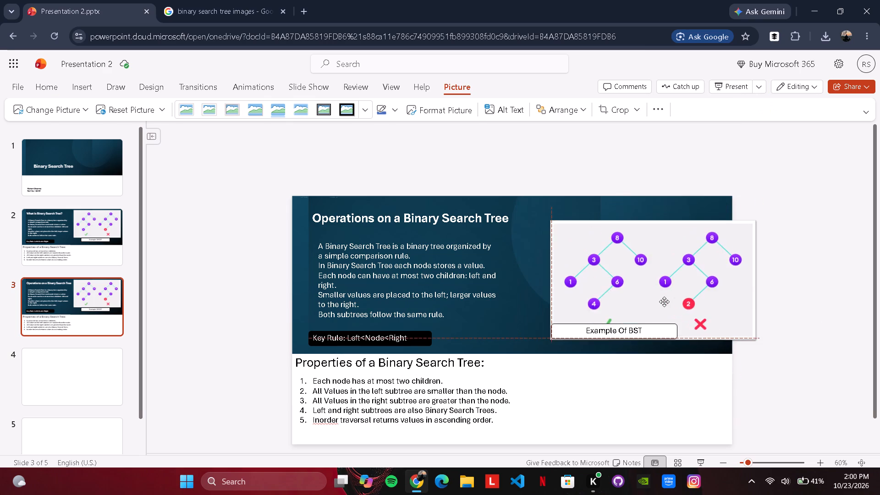
pyautogui.moveTo(664, 302); pyautogui.dragTo(631, 273)
pyautogui.click(634, 273)
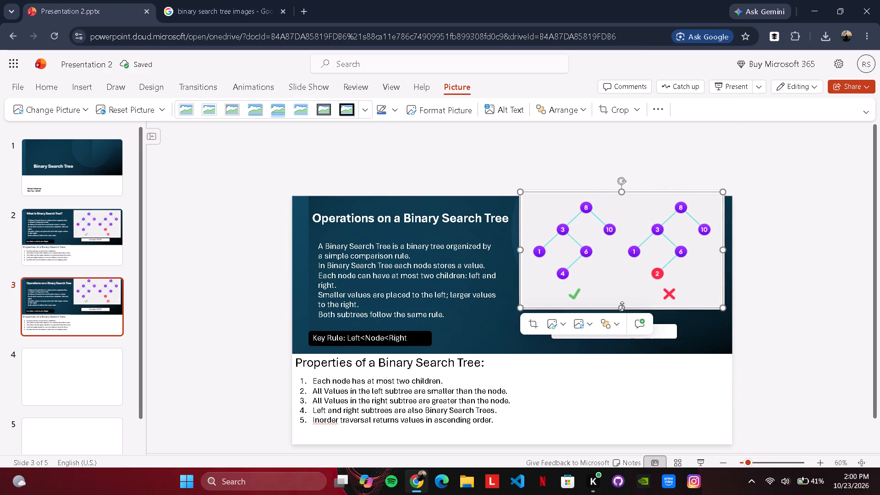
pyautogui.rightClick(589, 272)
pyautogui.click(633, 65)
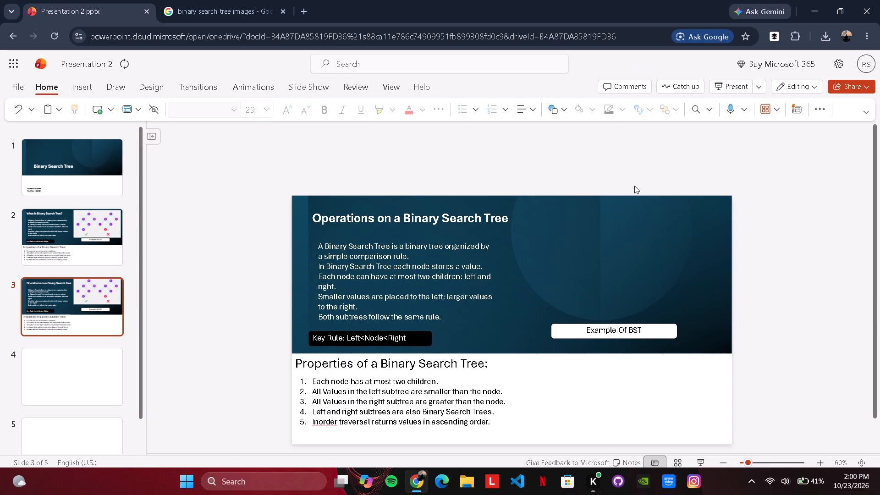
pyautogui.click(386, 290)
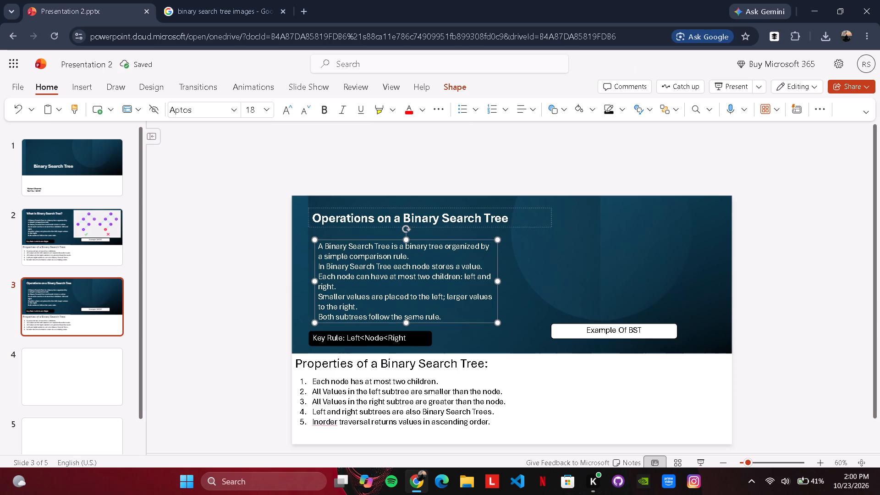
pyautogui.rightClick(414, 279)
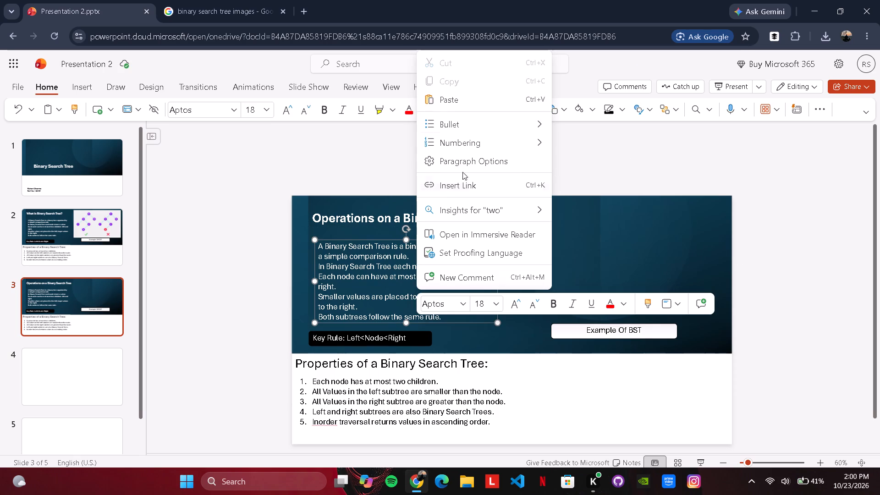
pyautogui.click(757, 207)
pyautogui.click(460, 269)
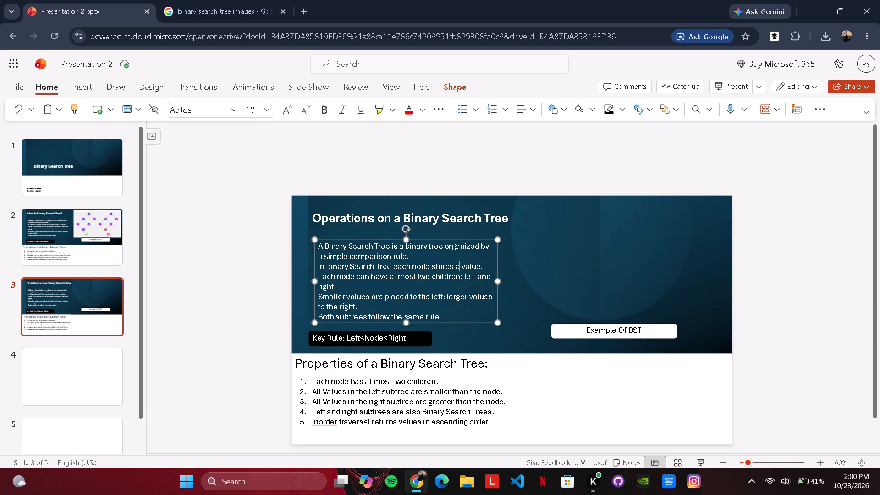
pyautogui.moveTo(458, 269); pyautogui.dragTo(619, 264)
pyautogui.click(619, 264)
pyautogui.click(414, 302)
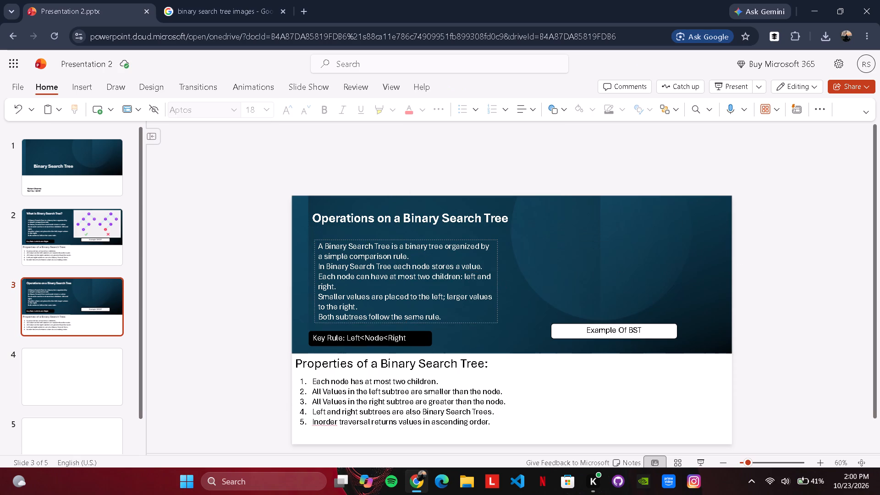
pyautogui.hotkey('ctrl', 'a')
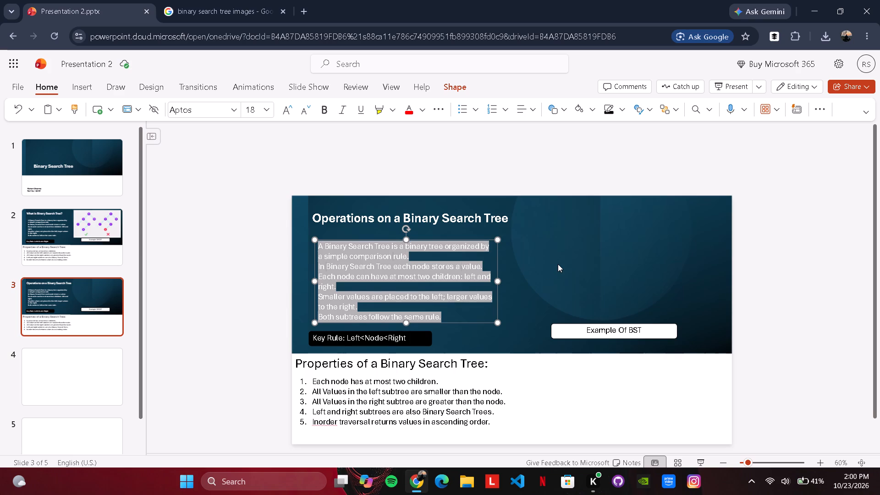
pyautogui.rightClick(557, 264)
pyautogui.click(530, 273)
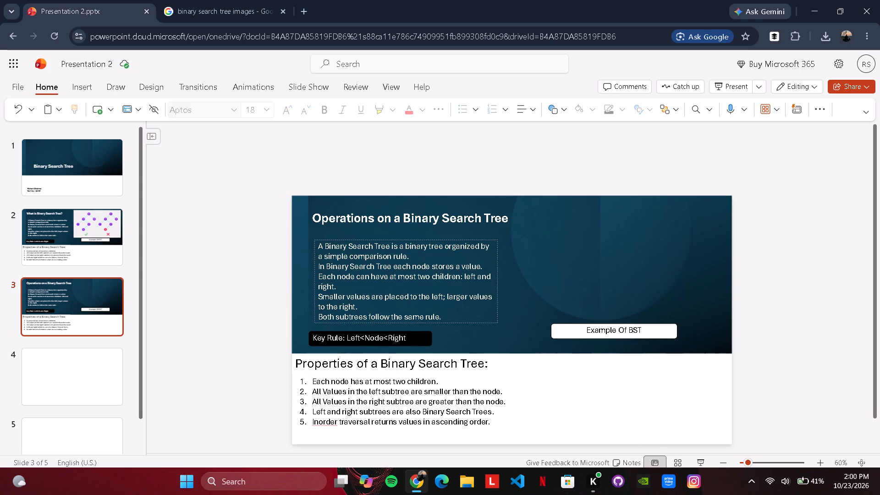
# Delete slide three's dark banner background together with its title, definition text, Key Rule label and "Example Of BST" caption.
pyautogui.moveTo(307, 245); pyautogui.dragTo(374, 261)
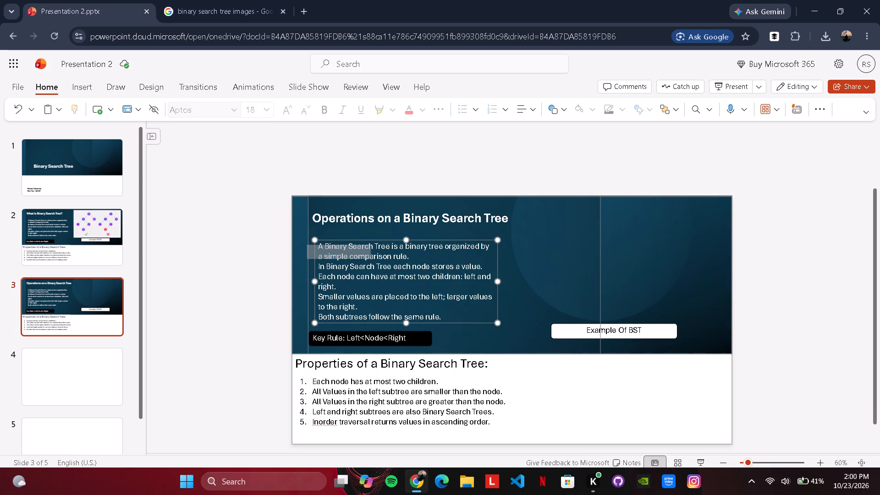
pyautogui.moveTo(374, 261); pyautogui.dragTo(507, 335)
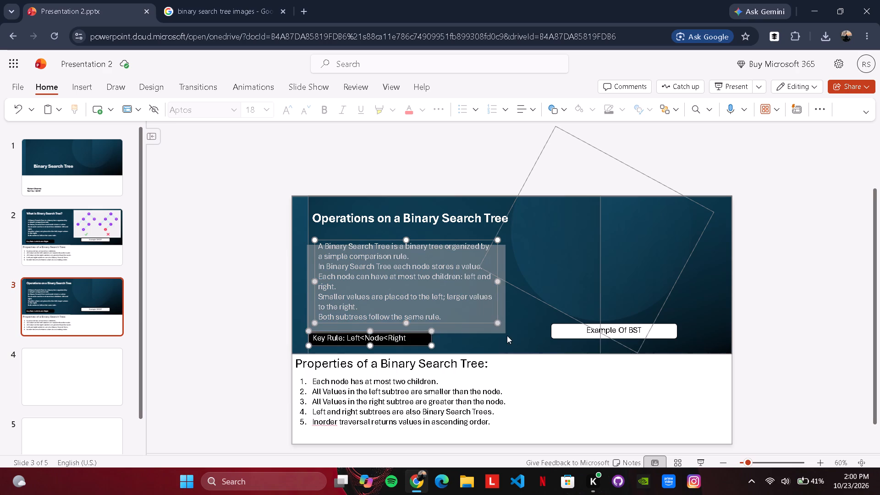
pyautogui.moveTo(507, 335); pyautogui.dragTo(698, 351)
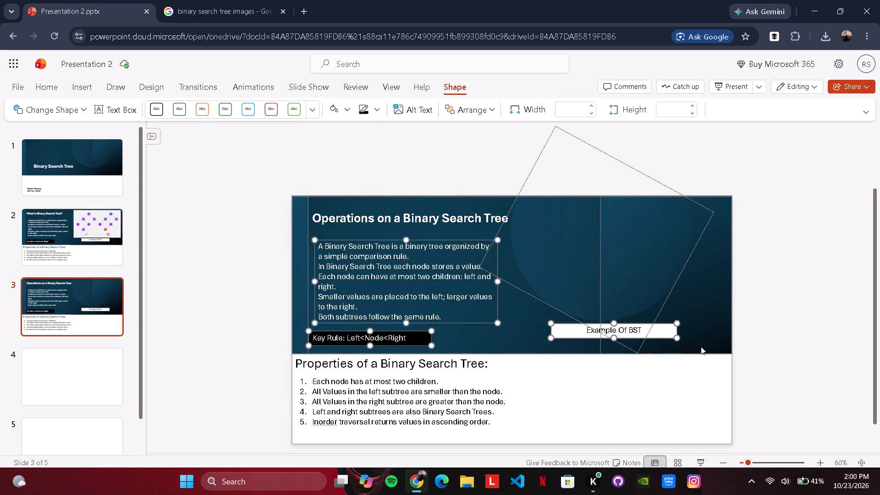
pyautogui.click(30, 88)
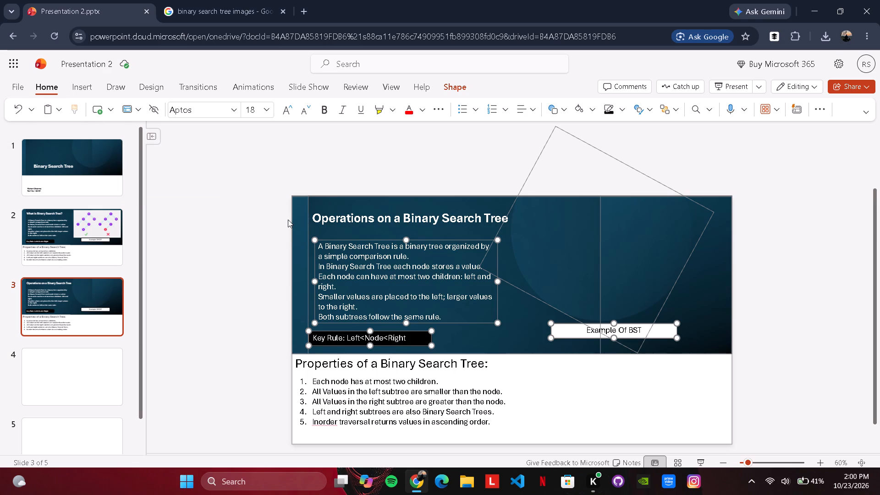
pyautogui.press('BackSpace')
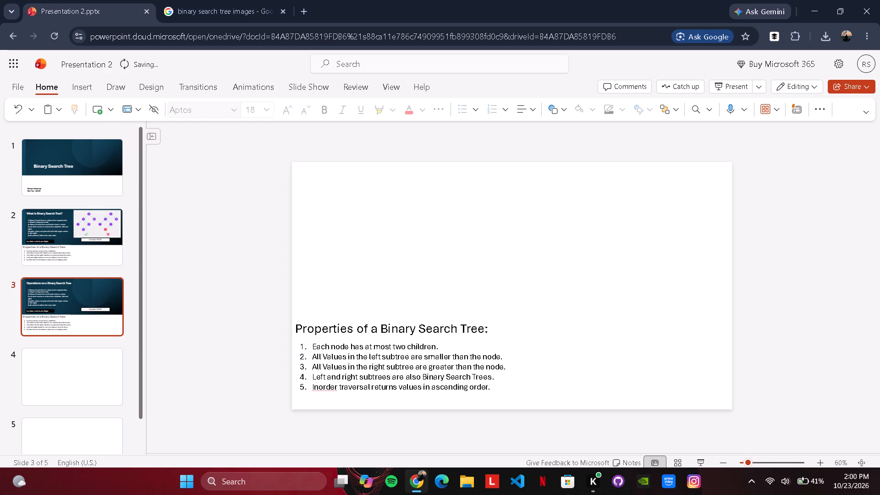
# Bring up the paste, layout and background options for slide three's empty area.
pyautogui.rightClick(444, 236)
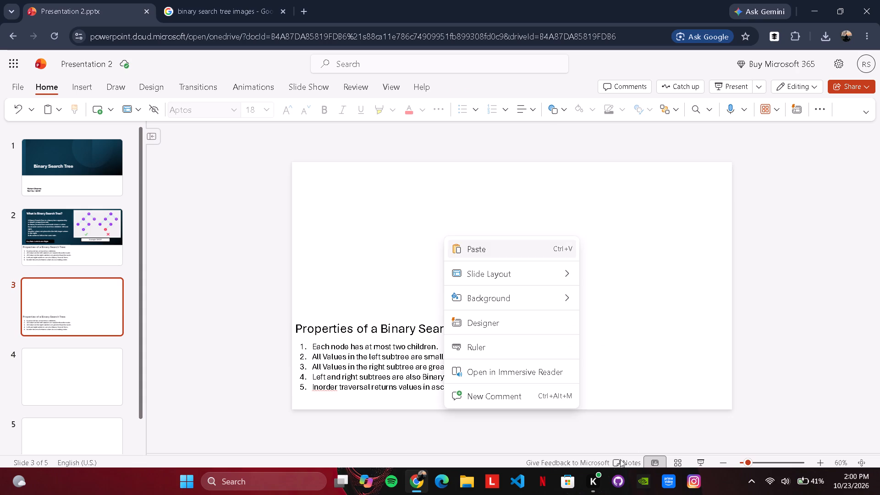
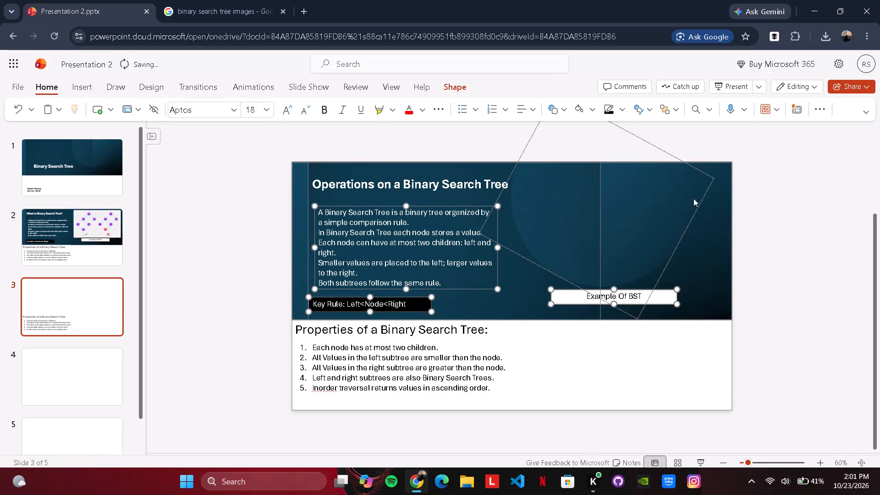
# Delete all of the Binary Search Tree definition text beneath slide three's title.
pyautogui.click(772, 214)
pyautogui.click(434, 233)
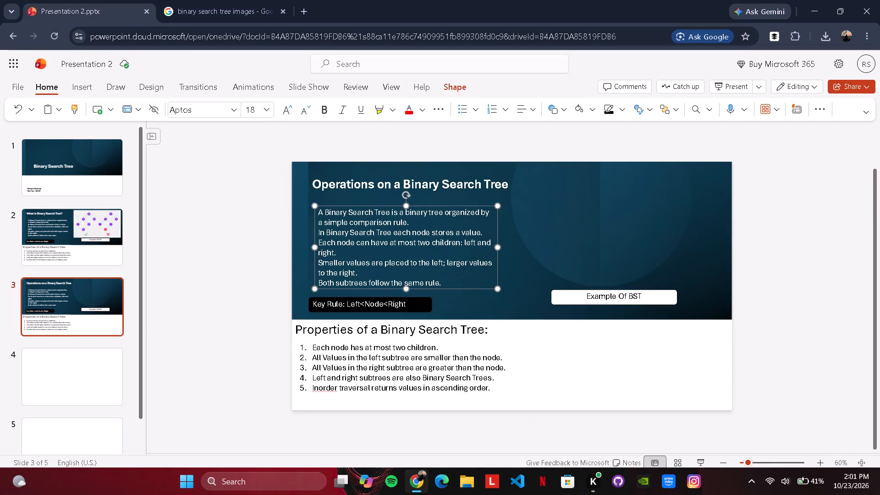
pyautogui.press('BackSpace')
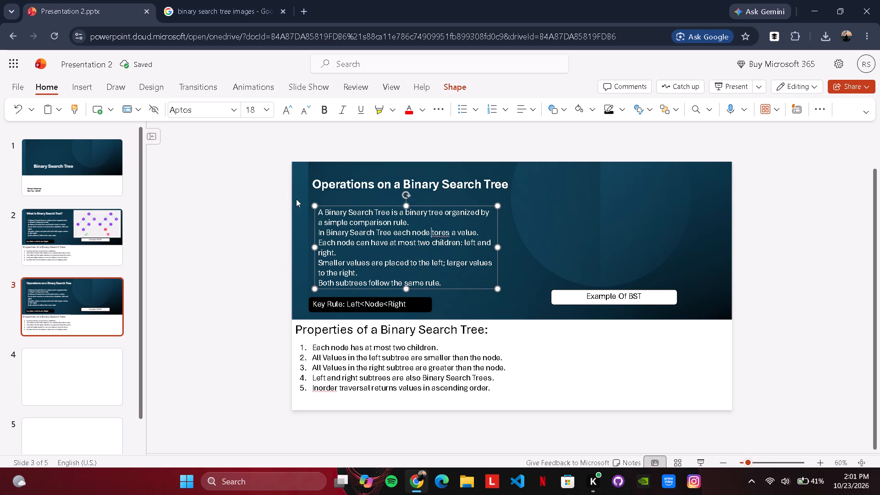
pyautogui.click(317, 212)
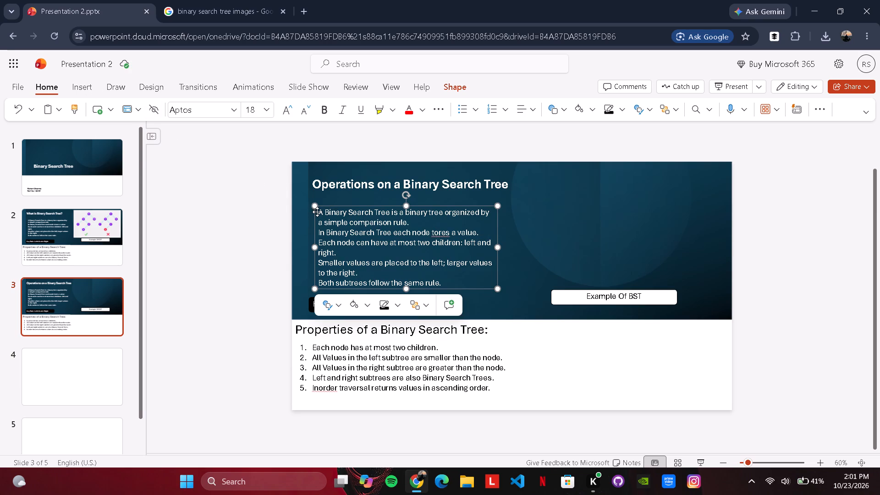
pyautogui.hotkey('ctrl', 'a')
pyautogui.click(209, 261)
pyautogui.click(364, 238)
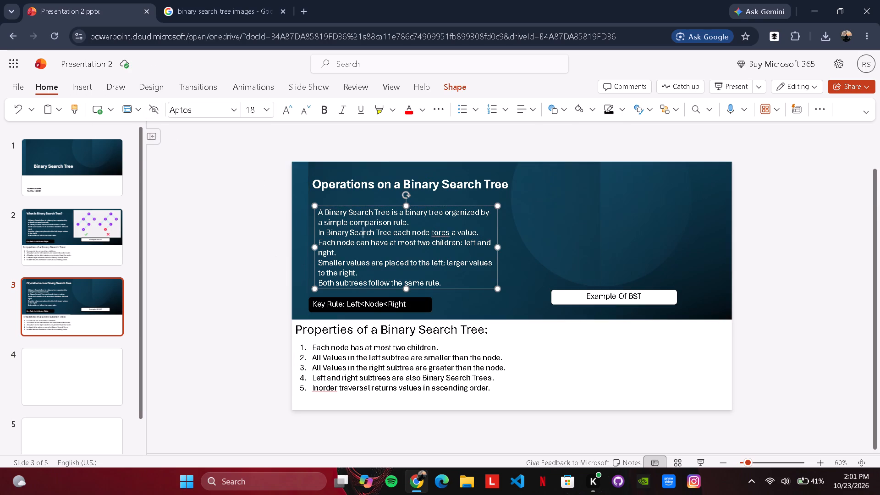
pyautogui.click(361, 237)
pyautogui.hotkey('ctrl', 'a')
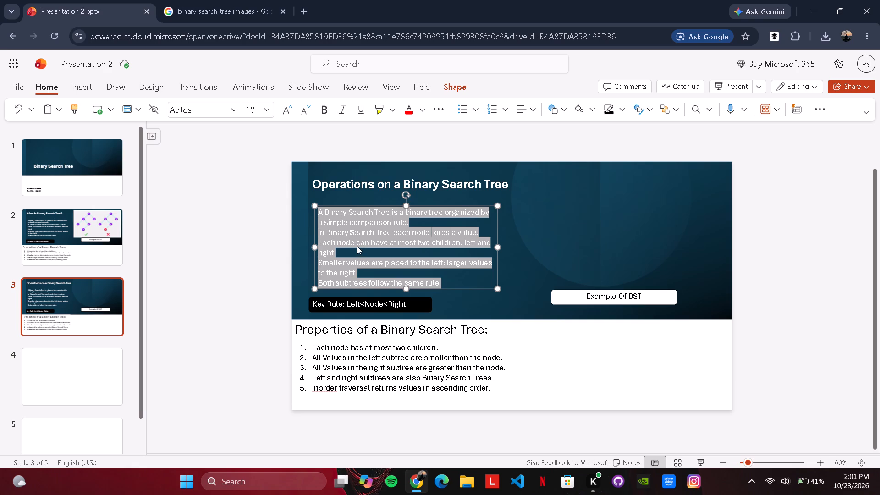
pyautogui.press('BackSpace')
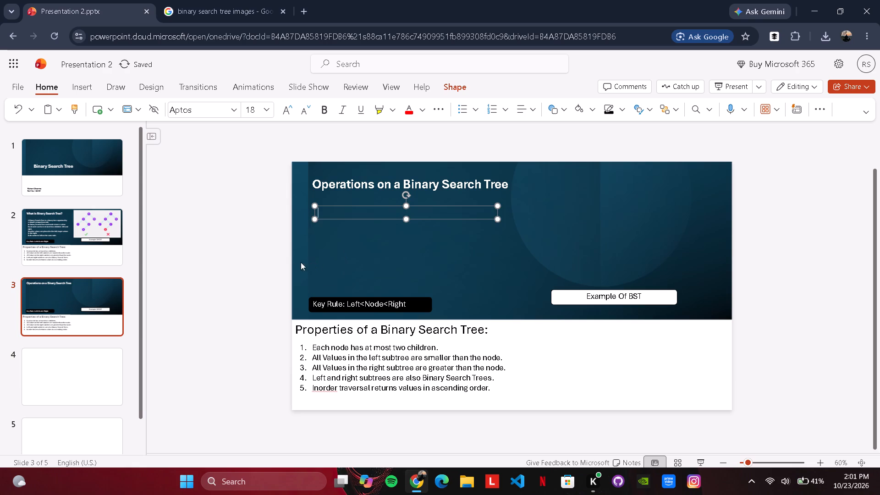
pyautogui.click(270, 228)
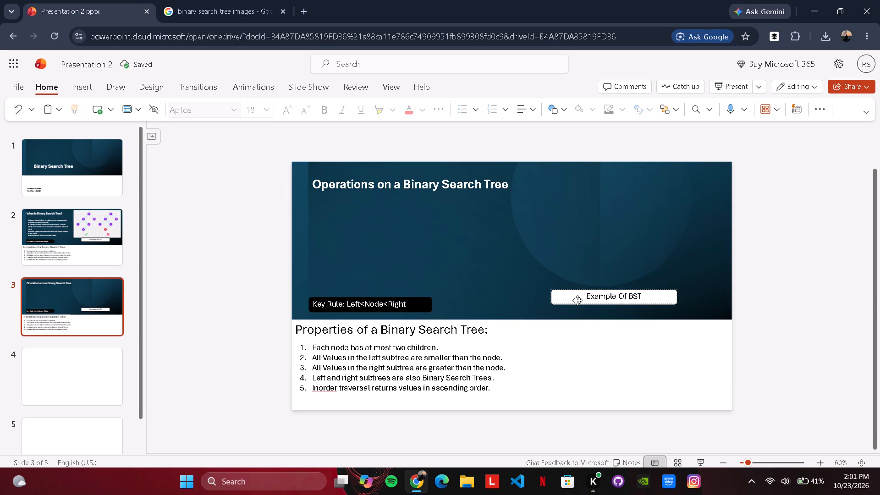
# Cut the "Example Of BST" caption from slide three's dark banner.
pyautogui.click(577, 301)
pyautogui.rightClick(572, 299)
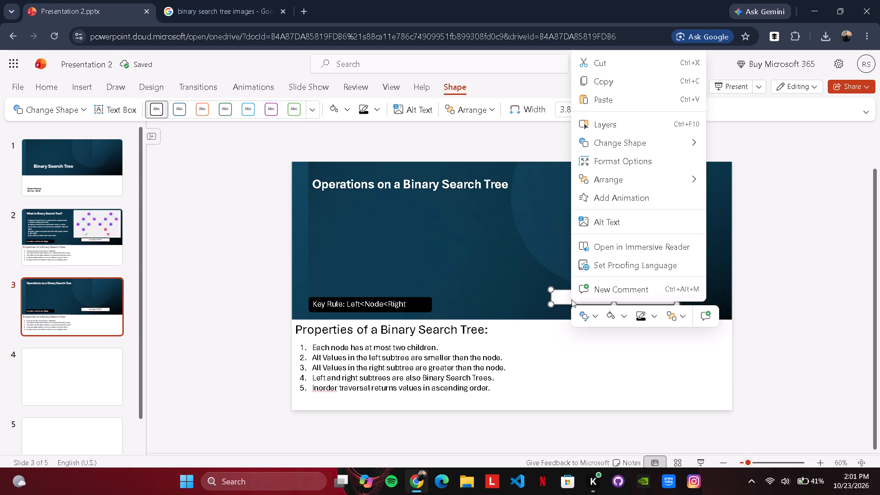
pyautogui.click(657, 67)
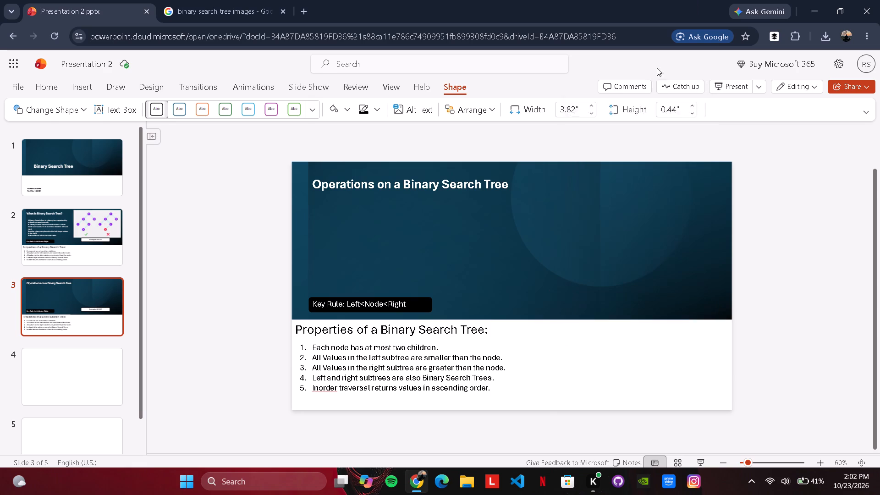
# Cut the black "Key Rule: Left<Node<Right" label from slide three's banner.
pyautogui.rightClick(407, 302)
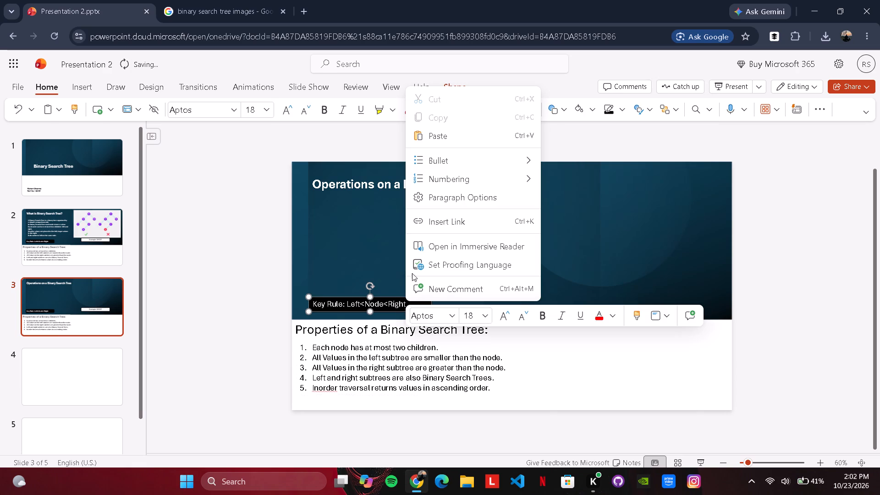
pyautogui.click(228, 248)
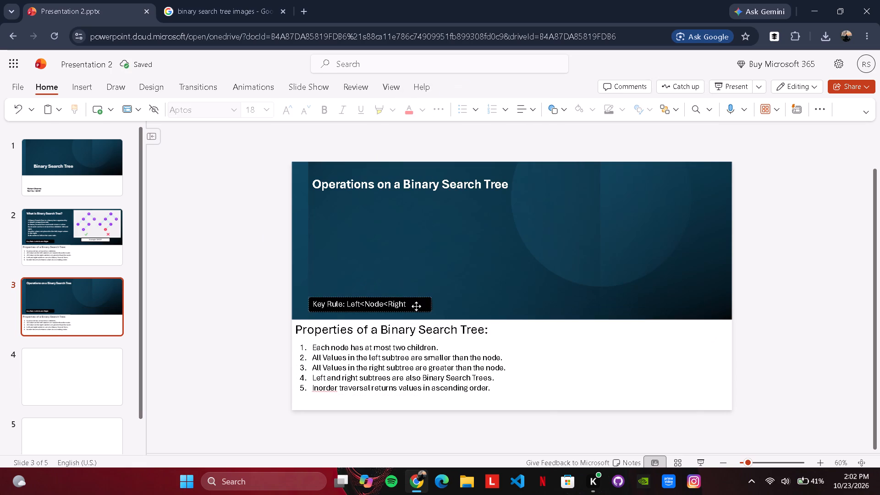
pyautogui.click(405, 300)
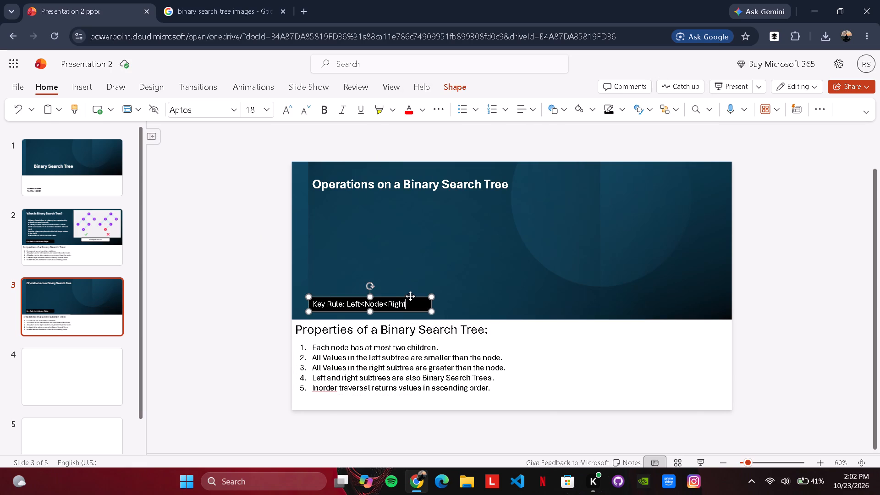
pyautogui.hotkey('ctrl', 'a')
pyautogui.rightClick(414, 267)
pyautogui.click(494, 253)
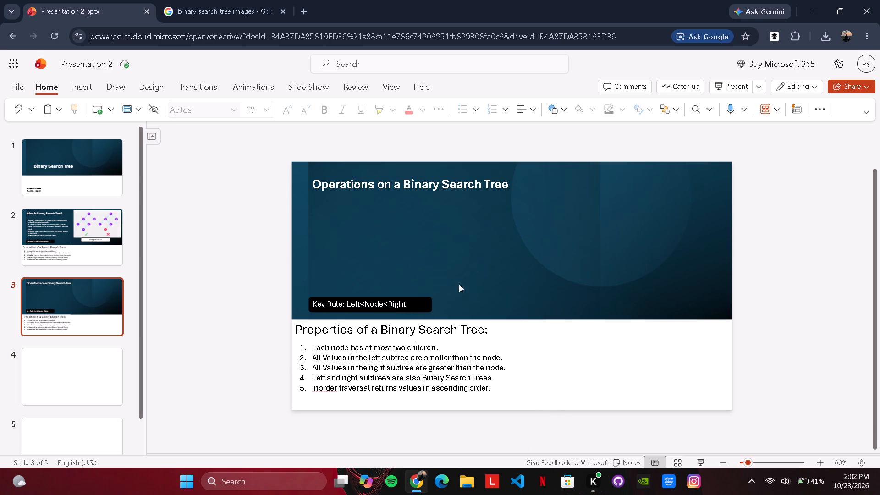
pyautogui.click(426, 308)
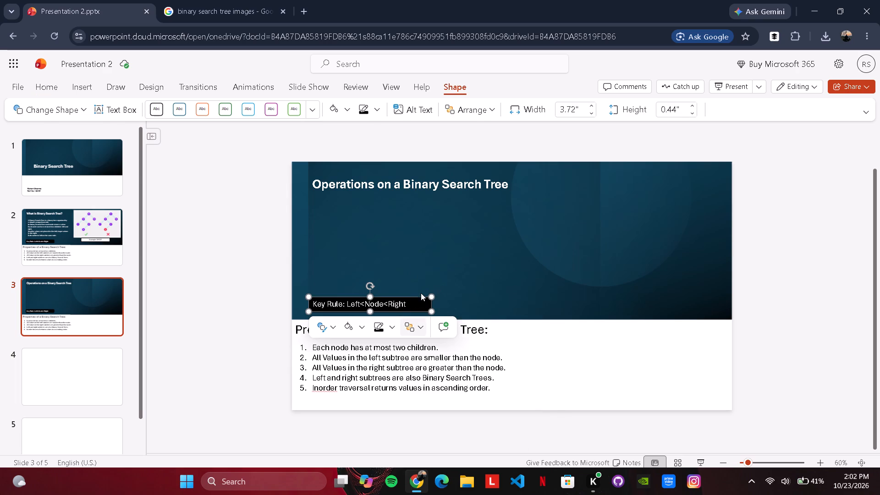
pyautogui.rightClick(421, 293)
pyautogui.rightClick(464, 269)
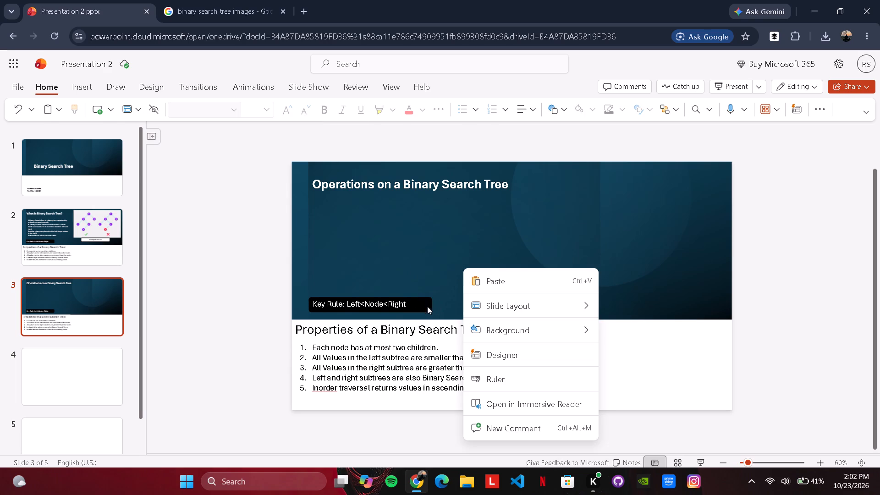
pyautogui.click(415, 303)
pyautogui.rightClick(415, 303)
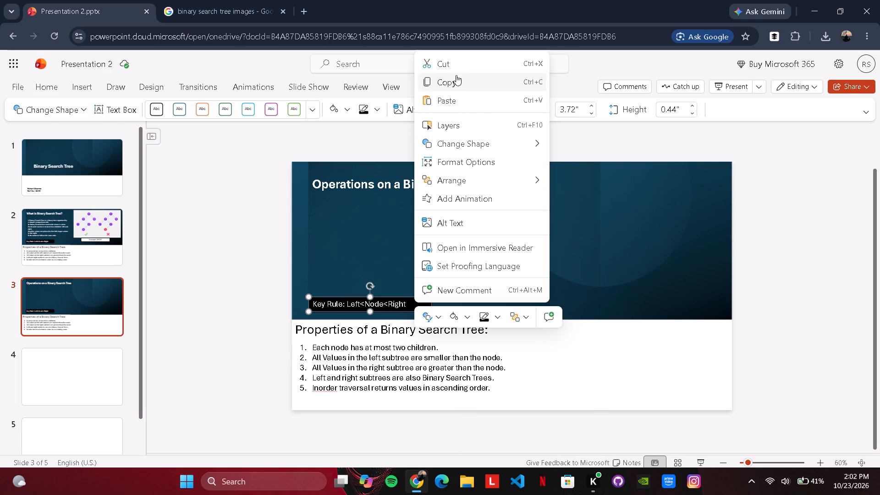
pyautogui.click(459, 68)
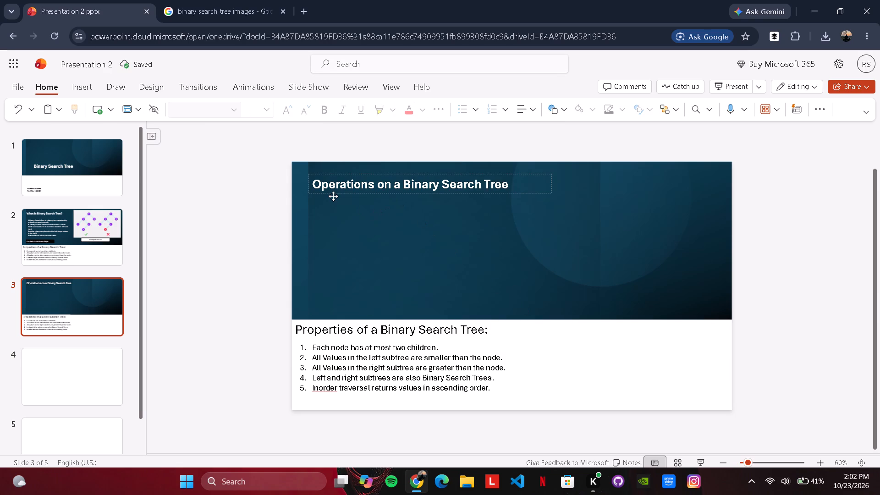
# Draw a text box about 3.5 inches wide below slide three's title and change its shape to a rounded rectangle.
pyautogui.click(82, 88)
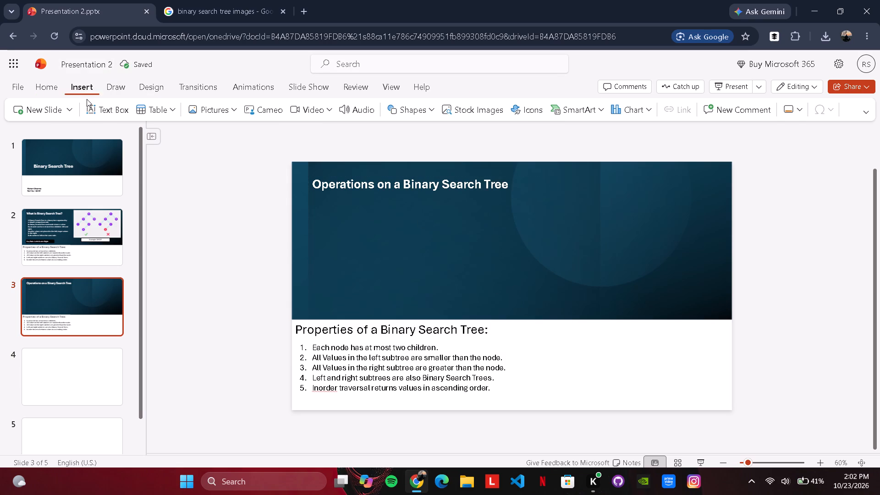
pyautogui.click(89, 102)
pyautogui.moveTo(313, 215); pyautogui.dragTo(431, 258)
pyautogui.moveTo(431, 258); pyautogui.dragTo(419, 291)
pyautogui.moveTo(419, 291); pyautogui.dragTo(429, 299)
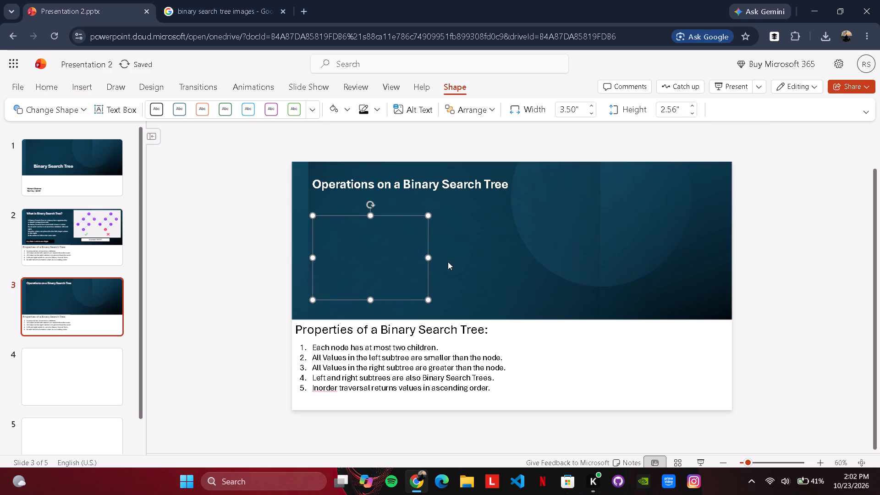
pyautogui.click(17, 101)
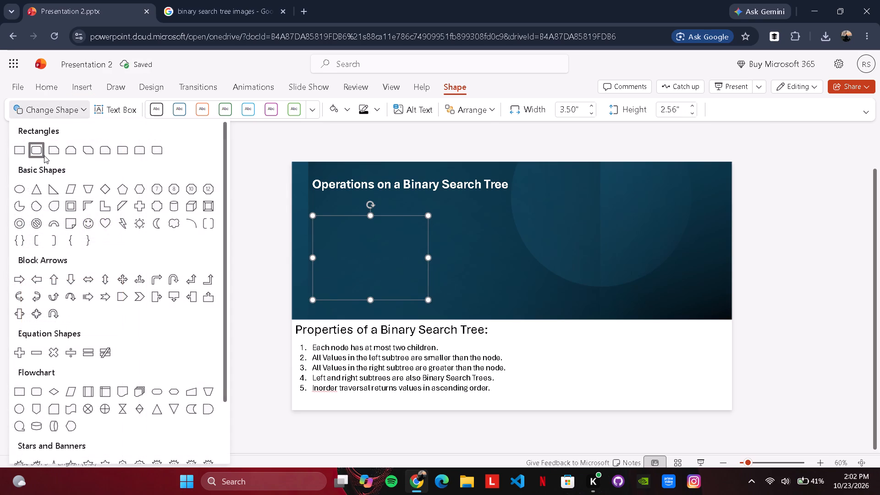
pyautogui.click(42, 154)
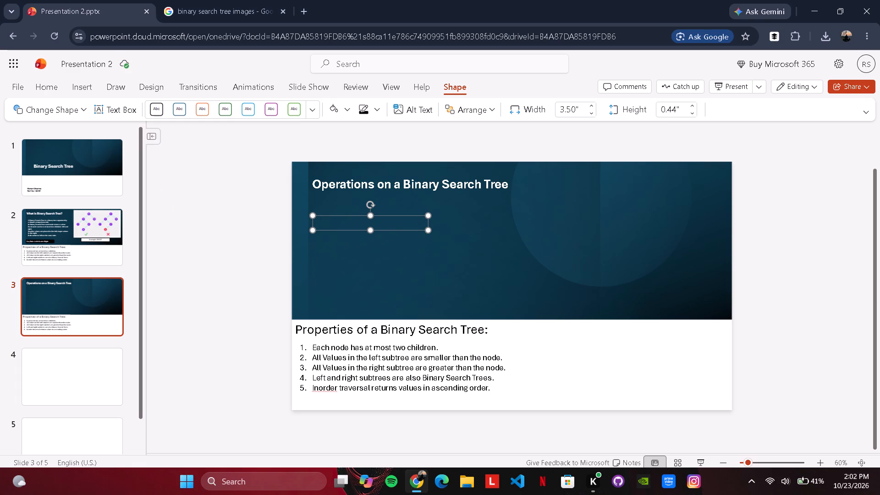
# Enter "Search" in the new text box and format it as a numbered list item.
pyautogui.press('1')
pyautogui.press('BackSpace')
pyautogui.write('Search')
pyautogui.click(37, 77)
pyautogui.click(51, 86)
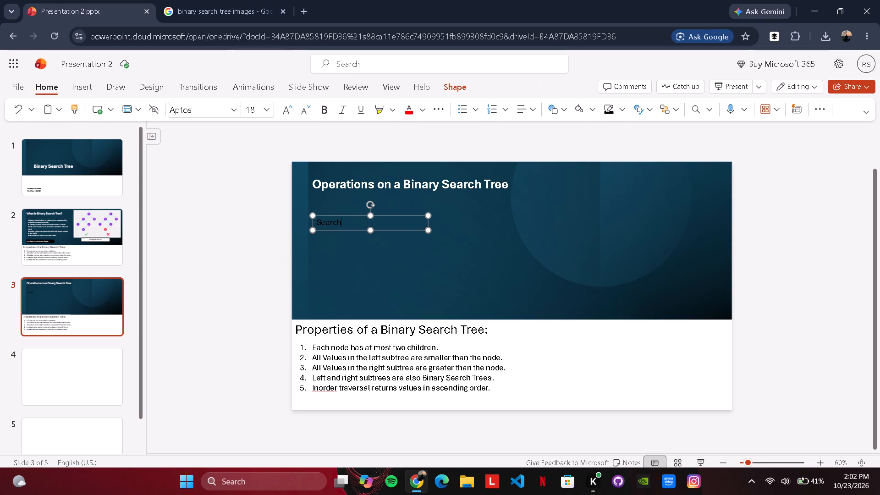
pyautogui.click(486, 109)
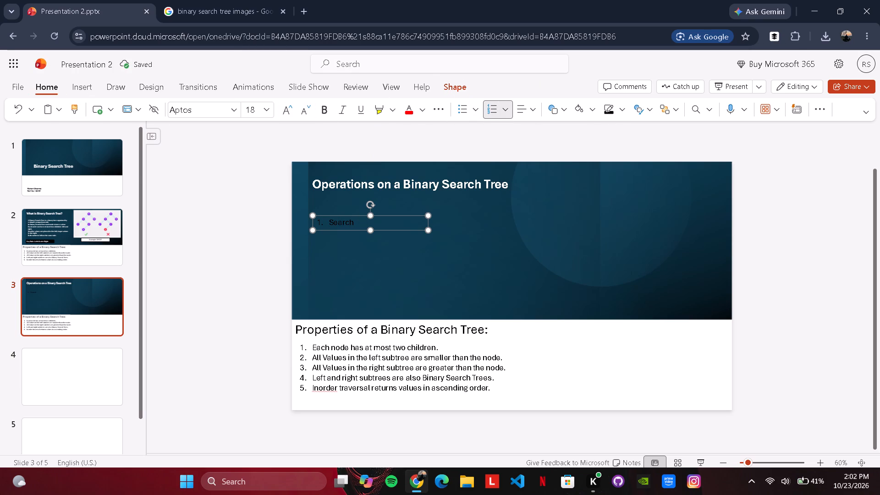
# Set the numbered "Search" text to white with a font size of 24.
pyautogui.hotkey('ctrl', 'a')
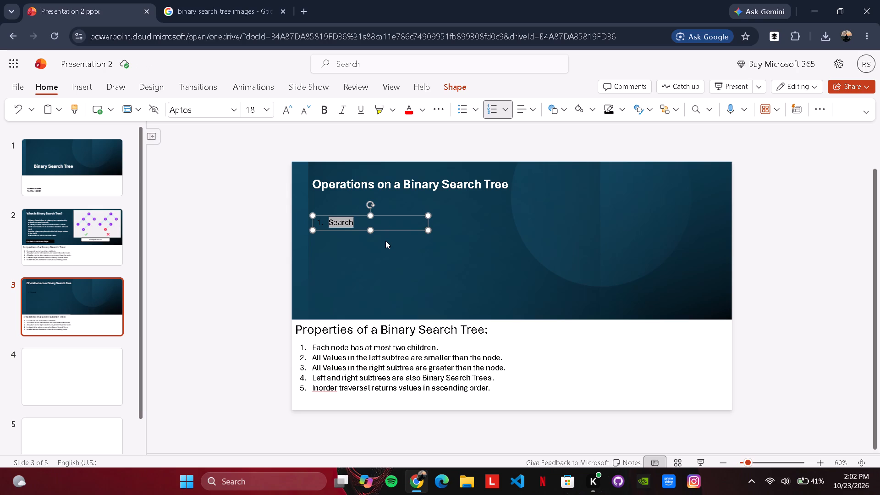
pyautogui.click(420, 104)
pyautogui.click(421, 148)
pyautogui.click(269, 107)
pyautogui.click(254, 305)
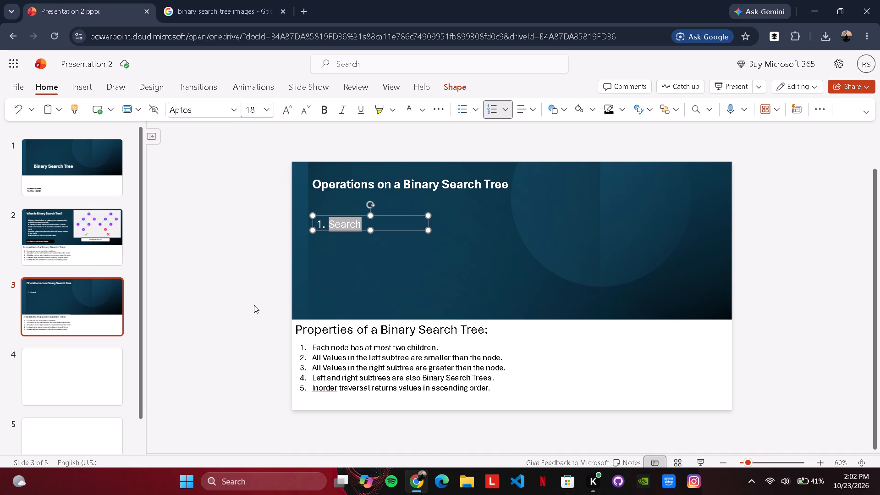
pyautogui.click(214, 303)
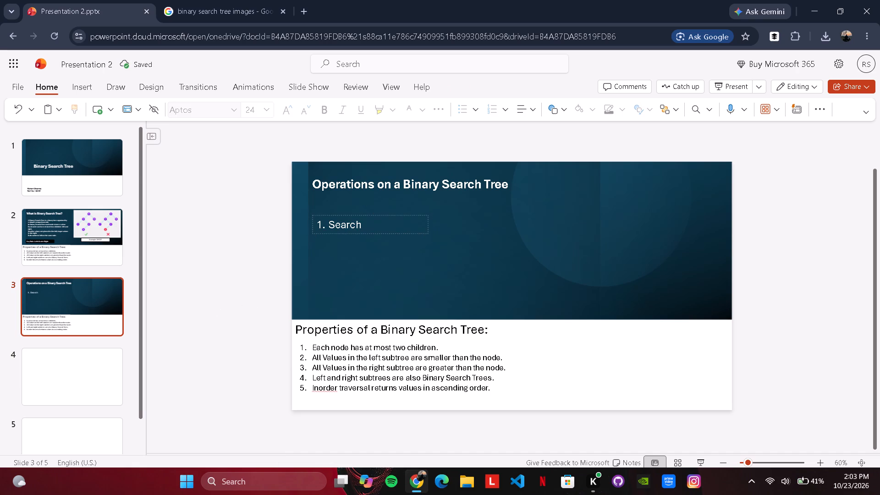
# Add the unnumbered line "Start at the root." beneath the numbered "Search" item, separated from it by a blank line.
pyautogui.click(352, 230)
pyautogui.click(368, 225)
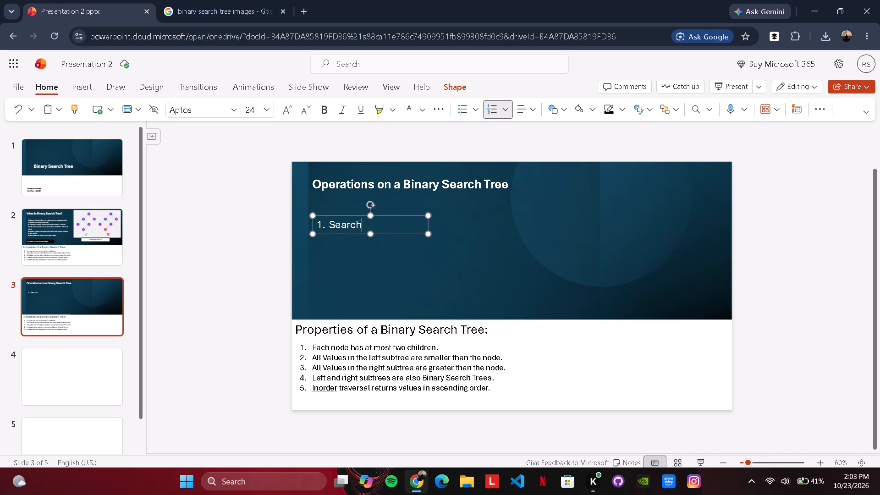
pyautogui.press('Return')
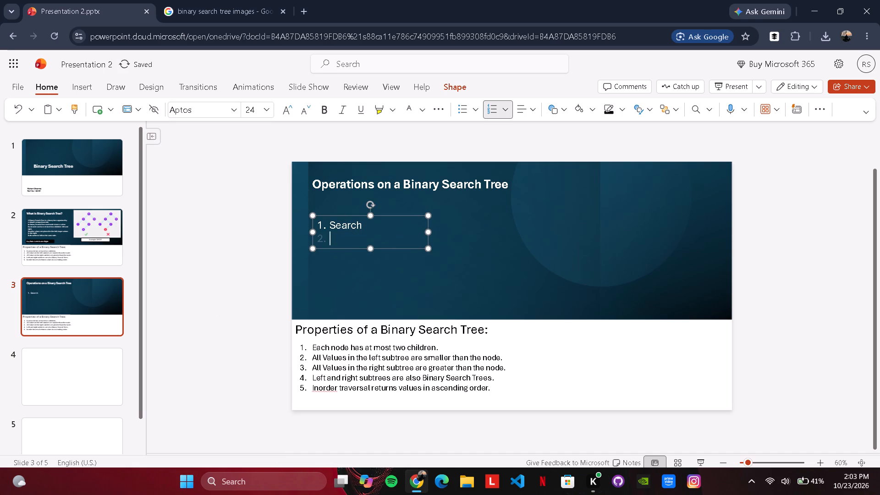
pyautogui.press('BackSpace')
pyautogui.press('Return')
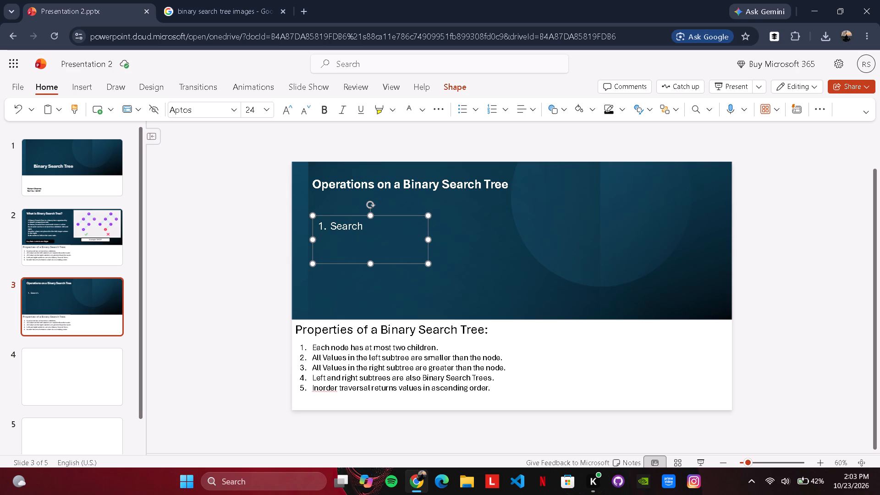
pyautogui.write('Start the')
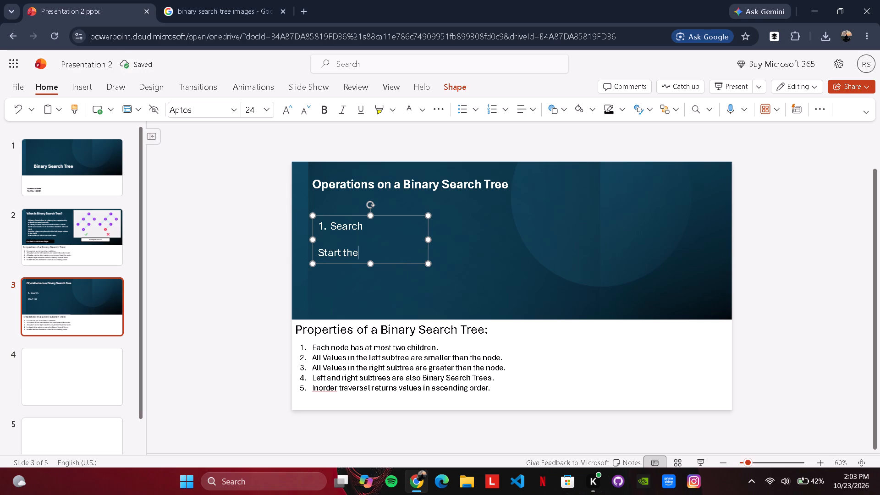
pyautogui.press('Left')
pyautogui.press('Left')
pyautogui.press('Left')
pyautogui.press('space')
pyautogui.write('at')
pyautogui.press('space')
pyautogui.press('Right')
pyautogui.press('Right')
pyautogui.press('Right')
pyautogui.press('space')
pyautogui.write('root')
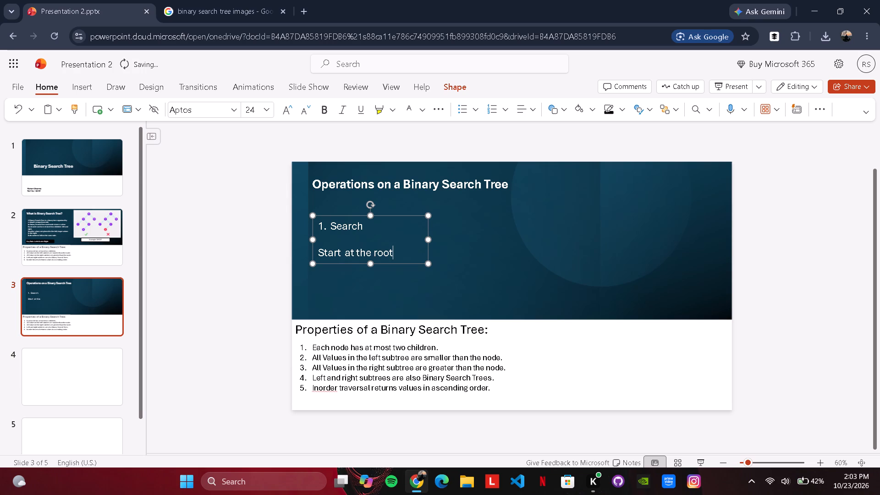
pyautogui.press('.')
# Add the line "Compare the target with the node." below "Start at the root." in the Search text box.
pyautogui.press('Return')
pyautogui.press('c')
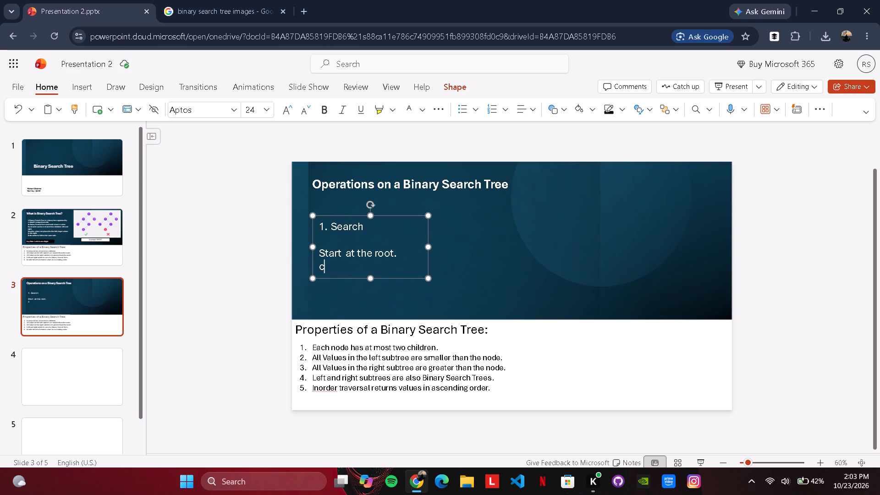
pyautogui.write('ompare')
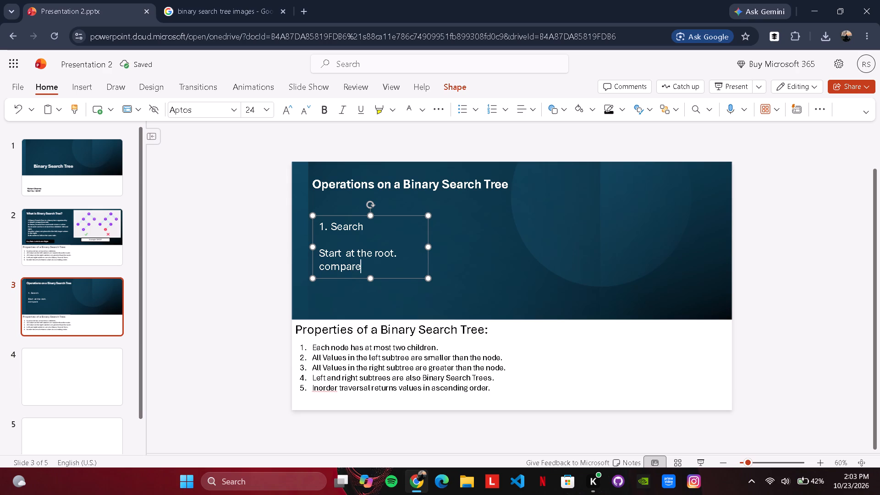
pyautogui.press('space')
pyautogui.write('the target')
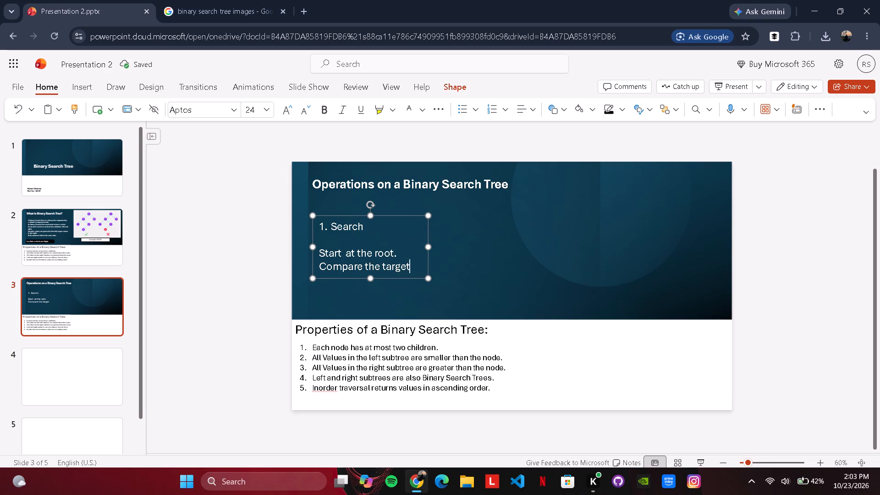
pyautogui.press('space')
pyautogui.write('with the')
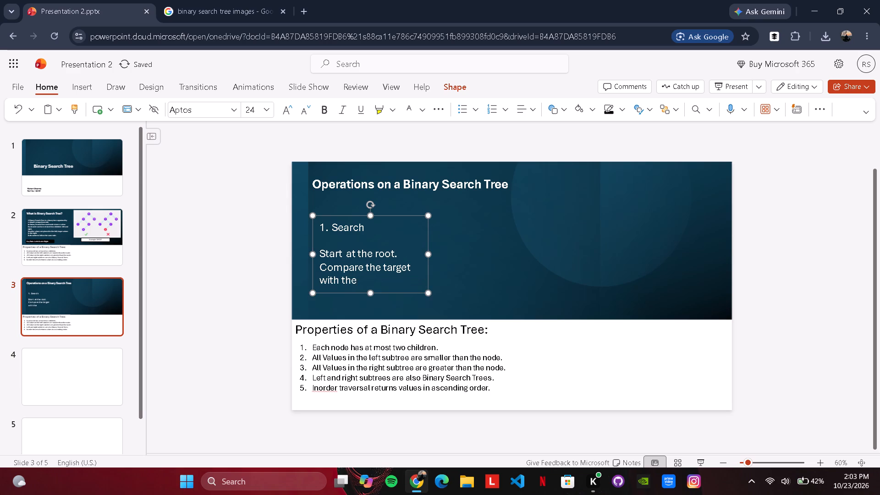
pyautogui.press('space')
pyautogui.write('noded')
pyautogui.press('BackSpace')
pyautogui.press('.')
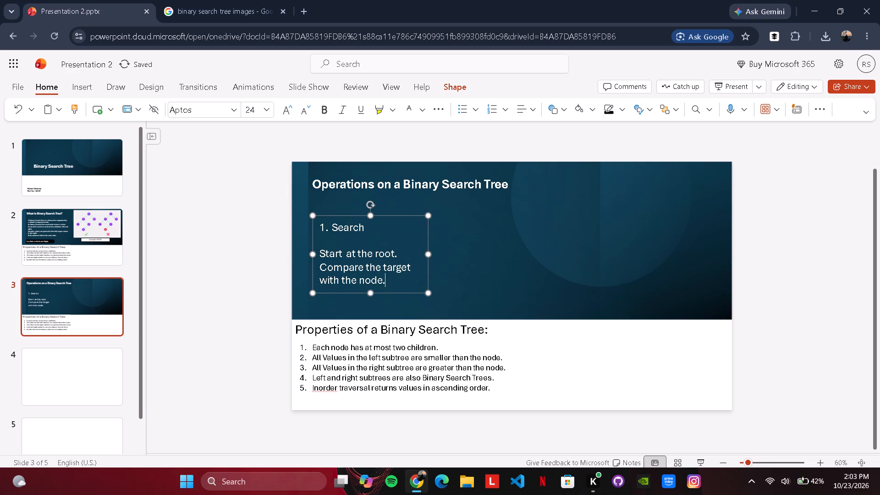
# Begin another line with the word "Smaller" below the "Compare the target with the node." sentence.
pyautogui.press('Return')
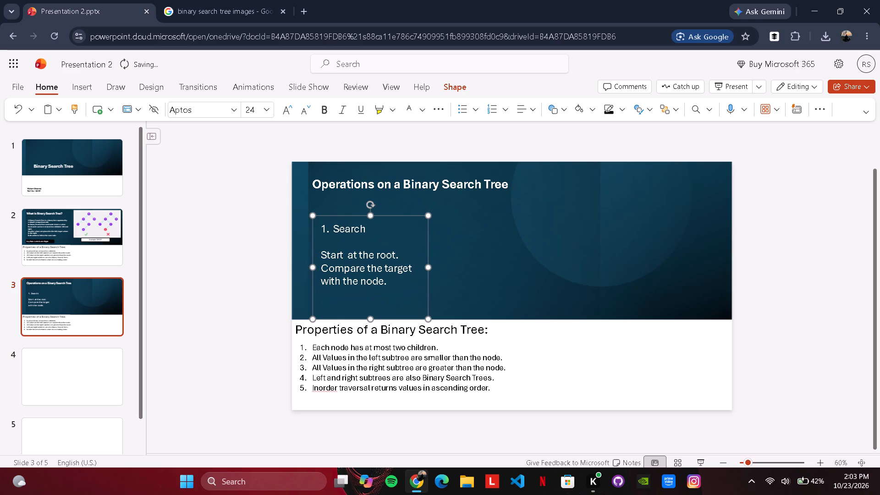
pyautogui.write('smaller')
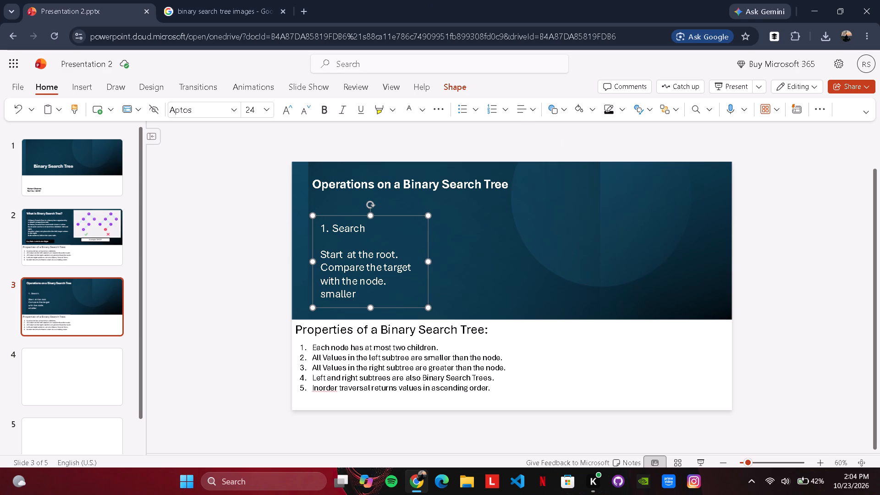
pyautogui.press('-')
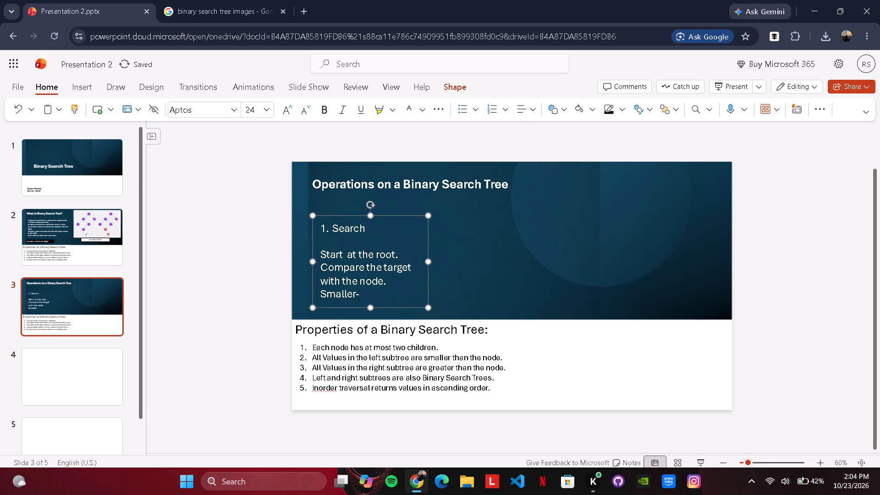
pyautogui.press('.')
pyautogui.press('BackSpace')
pyautogui.hotkey('shift', '>')
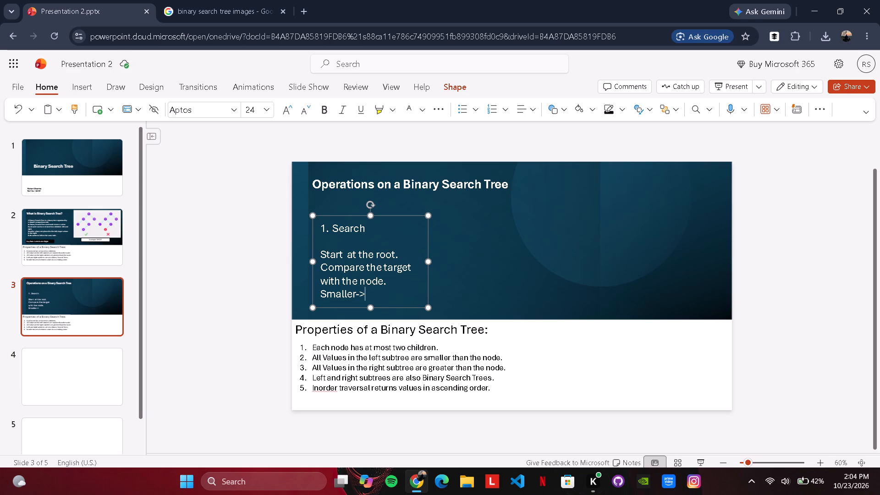
pyautogui.press('BackSpace')
pyautogui.press('BackSpace')
pyautogui.press('space')
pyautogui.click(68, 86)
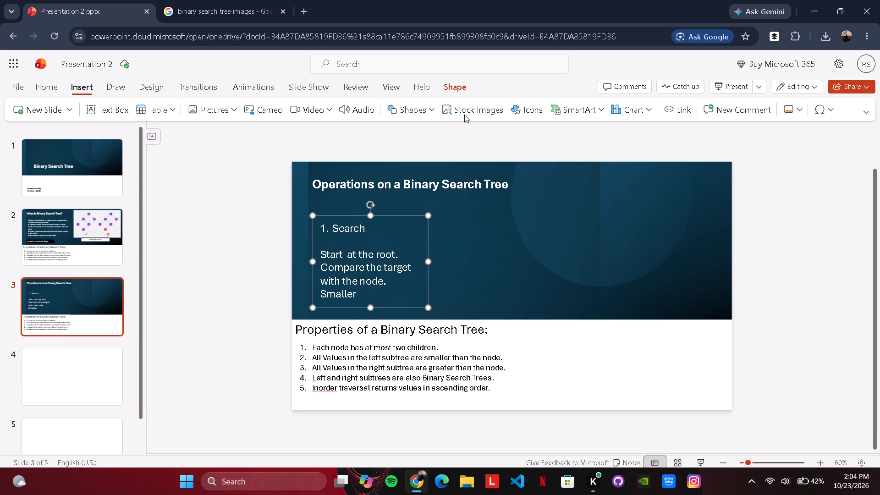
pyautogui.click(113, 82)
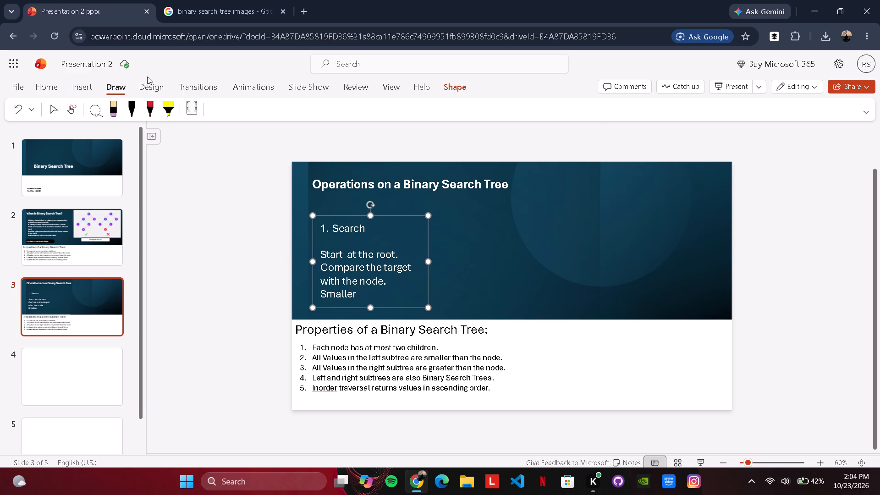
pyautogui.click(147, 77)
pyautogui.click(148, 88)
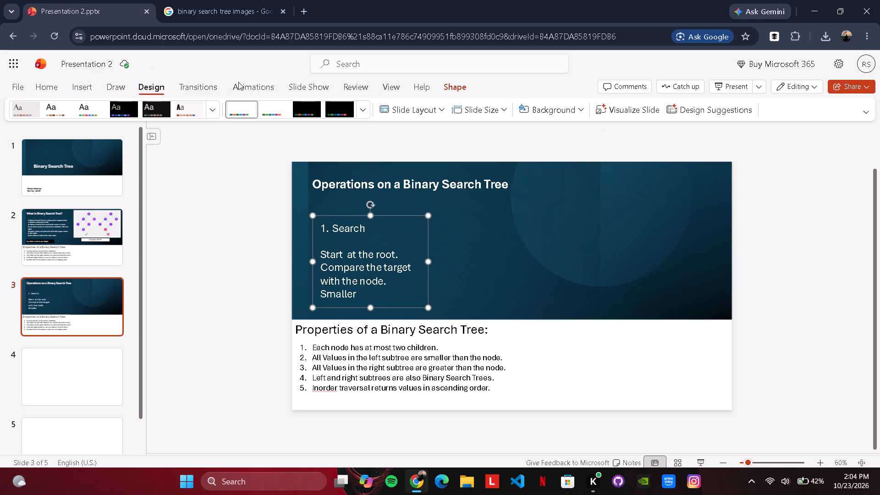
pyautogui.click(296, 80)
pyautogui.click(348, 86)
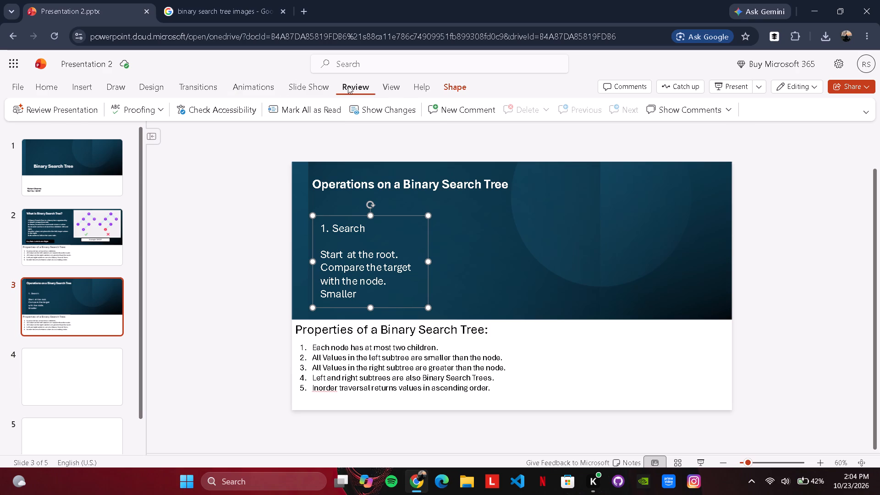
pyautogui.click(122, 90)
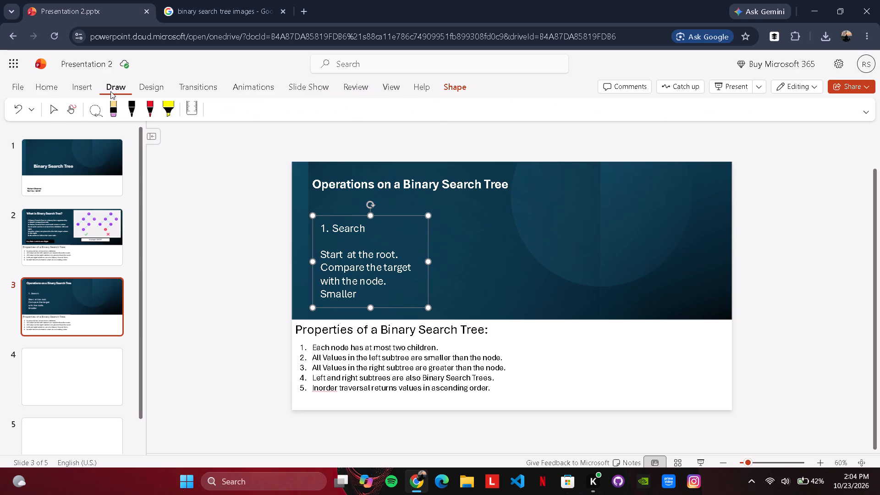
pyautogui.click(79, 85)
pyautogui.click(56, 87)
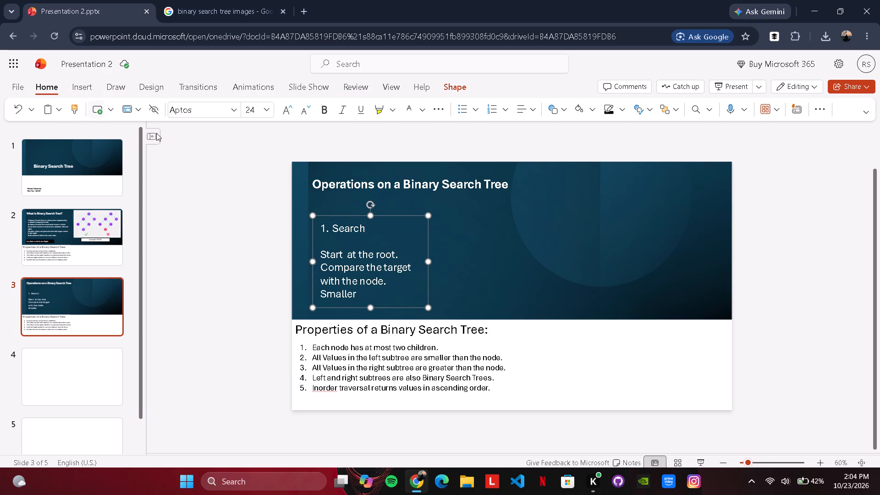
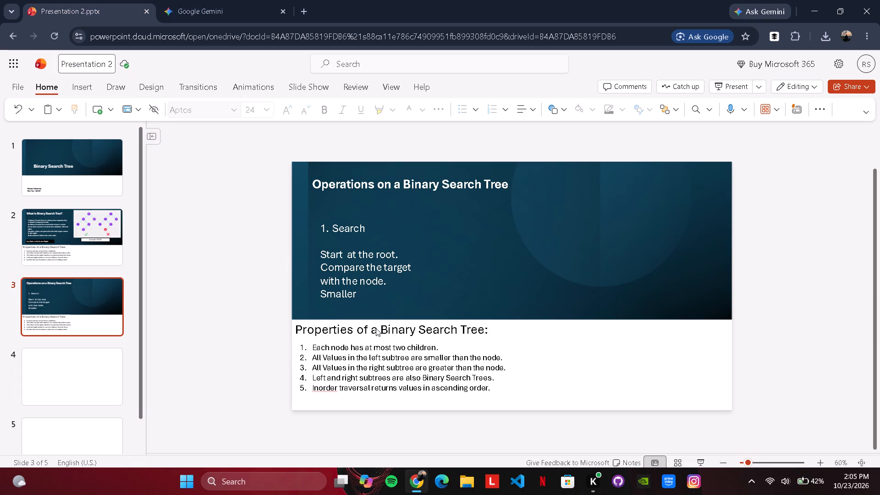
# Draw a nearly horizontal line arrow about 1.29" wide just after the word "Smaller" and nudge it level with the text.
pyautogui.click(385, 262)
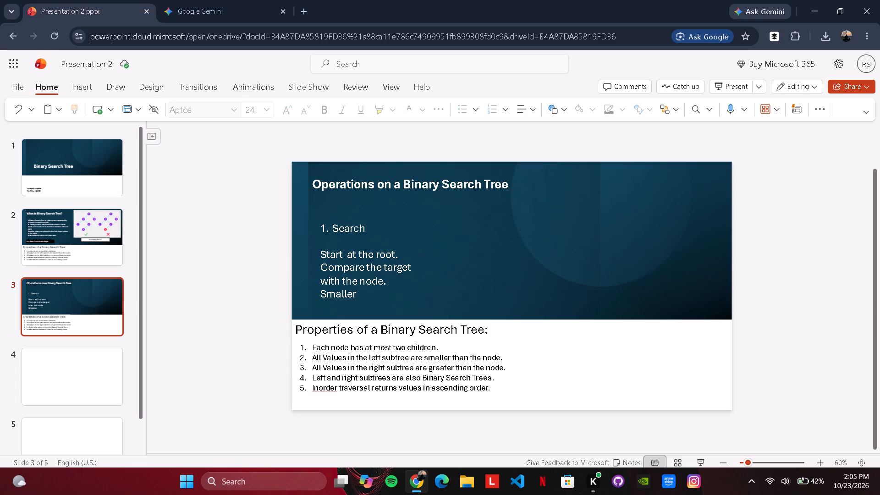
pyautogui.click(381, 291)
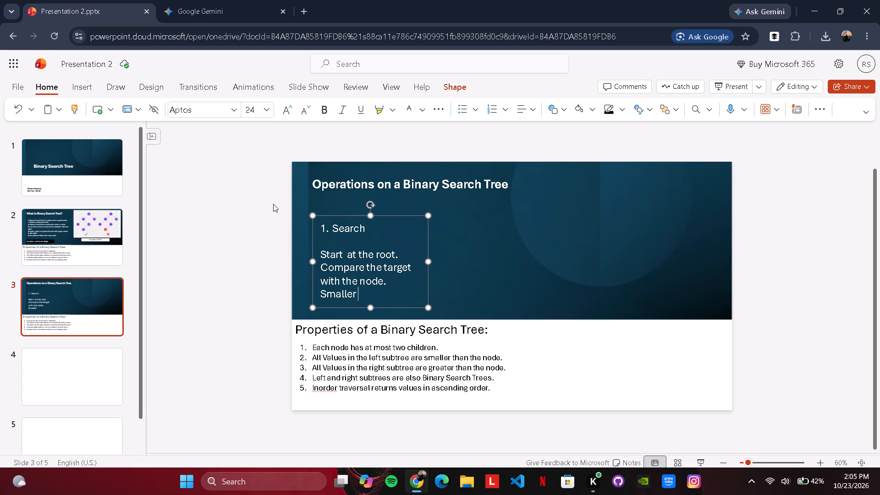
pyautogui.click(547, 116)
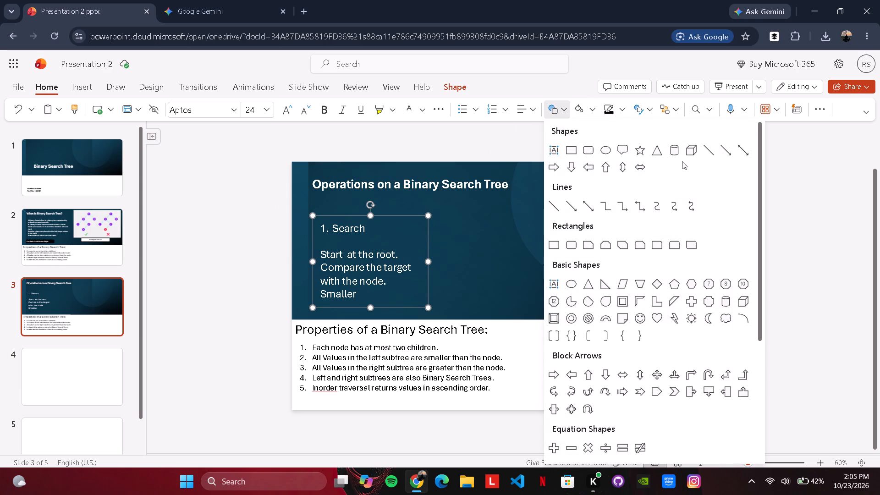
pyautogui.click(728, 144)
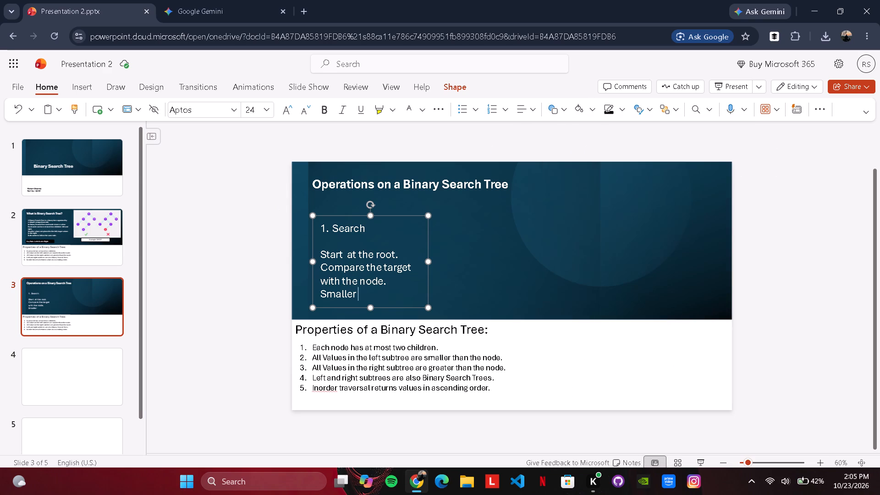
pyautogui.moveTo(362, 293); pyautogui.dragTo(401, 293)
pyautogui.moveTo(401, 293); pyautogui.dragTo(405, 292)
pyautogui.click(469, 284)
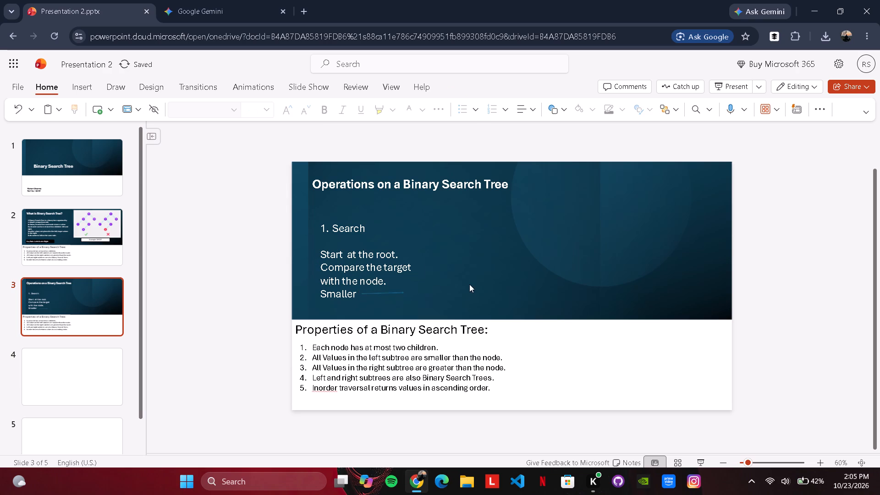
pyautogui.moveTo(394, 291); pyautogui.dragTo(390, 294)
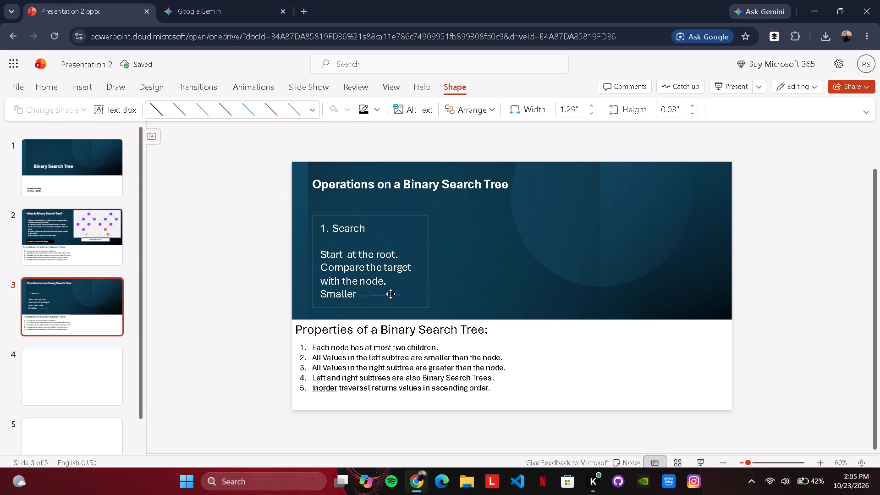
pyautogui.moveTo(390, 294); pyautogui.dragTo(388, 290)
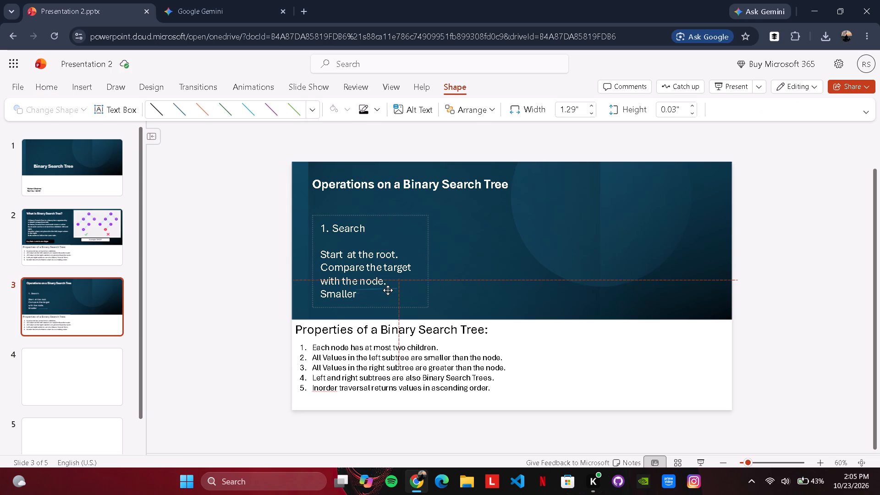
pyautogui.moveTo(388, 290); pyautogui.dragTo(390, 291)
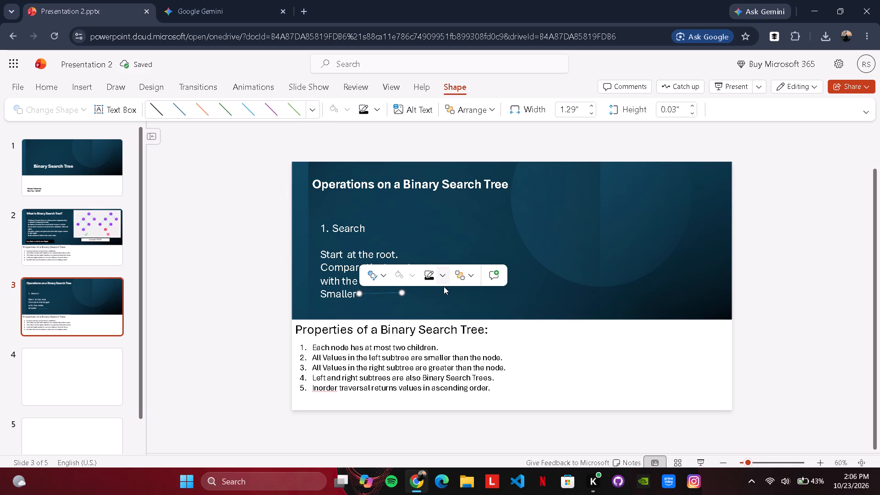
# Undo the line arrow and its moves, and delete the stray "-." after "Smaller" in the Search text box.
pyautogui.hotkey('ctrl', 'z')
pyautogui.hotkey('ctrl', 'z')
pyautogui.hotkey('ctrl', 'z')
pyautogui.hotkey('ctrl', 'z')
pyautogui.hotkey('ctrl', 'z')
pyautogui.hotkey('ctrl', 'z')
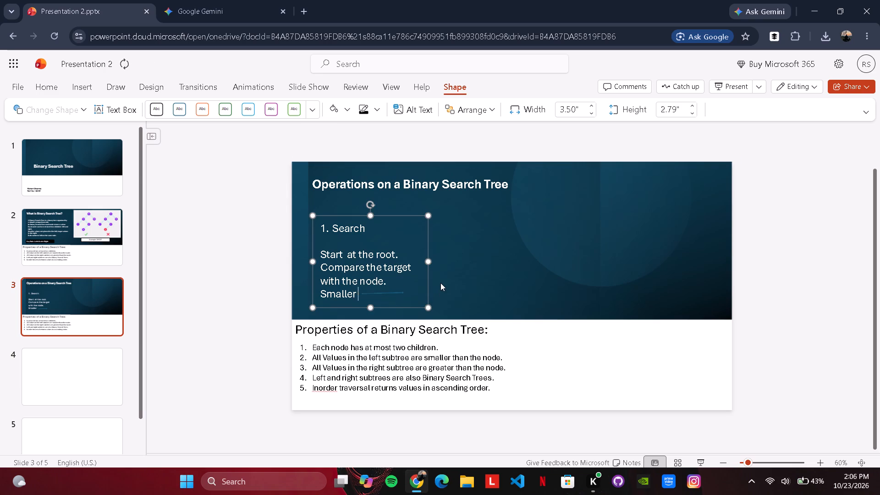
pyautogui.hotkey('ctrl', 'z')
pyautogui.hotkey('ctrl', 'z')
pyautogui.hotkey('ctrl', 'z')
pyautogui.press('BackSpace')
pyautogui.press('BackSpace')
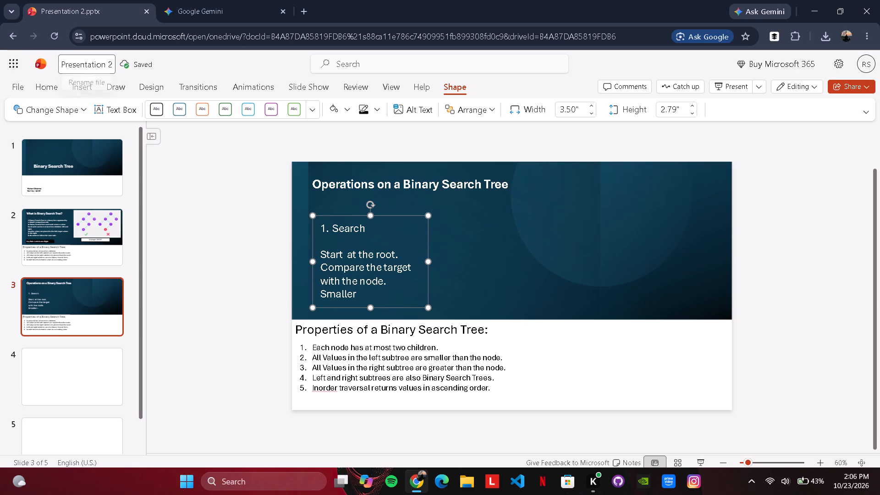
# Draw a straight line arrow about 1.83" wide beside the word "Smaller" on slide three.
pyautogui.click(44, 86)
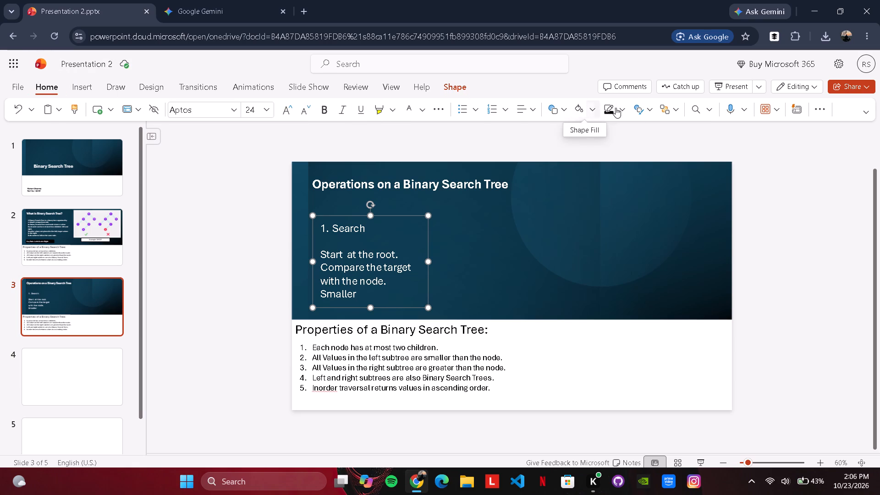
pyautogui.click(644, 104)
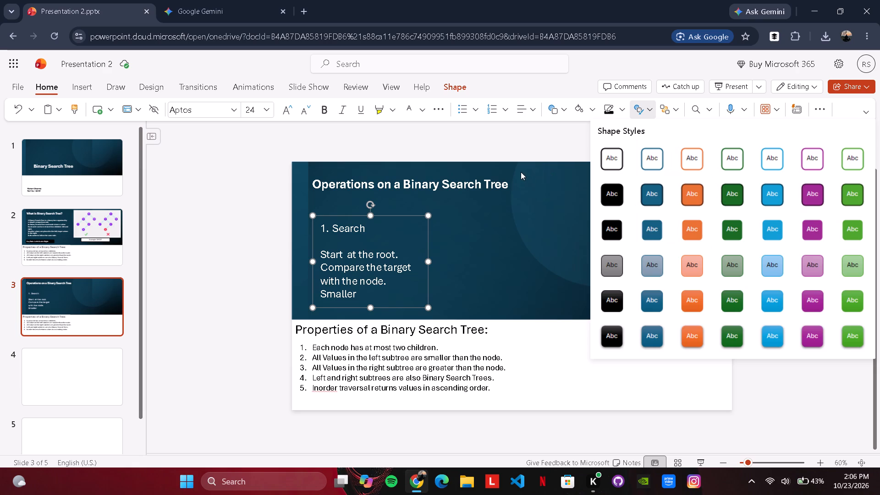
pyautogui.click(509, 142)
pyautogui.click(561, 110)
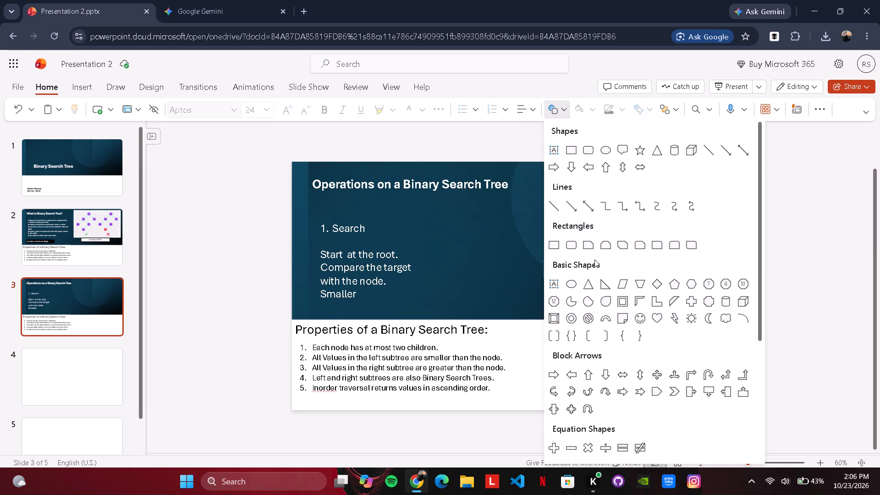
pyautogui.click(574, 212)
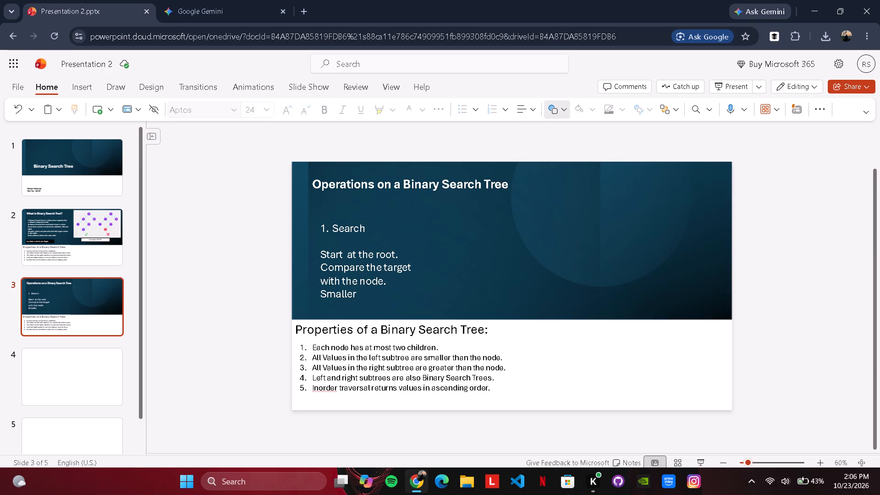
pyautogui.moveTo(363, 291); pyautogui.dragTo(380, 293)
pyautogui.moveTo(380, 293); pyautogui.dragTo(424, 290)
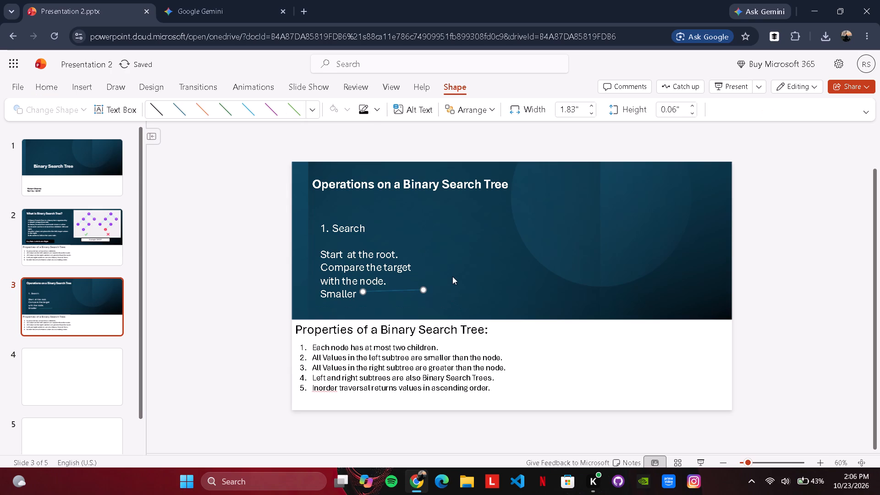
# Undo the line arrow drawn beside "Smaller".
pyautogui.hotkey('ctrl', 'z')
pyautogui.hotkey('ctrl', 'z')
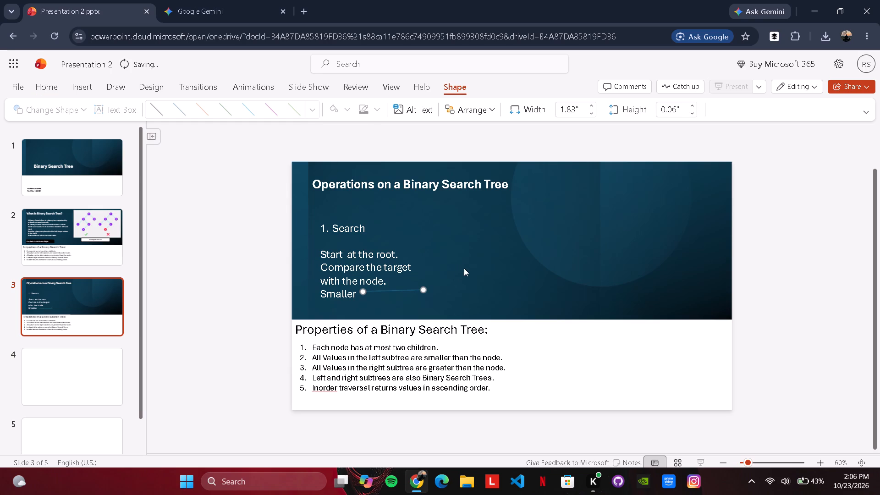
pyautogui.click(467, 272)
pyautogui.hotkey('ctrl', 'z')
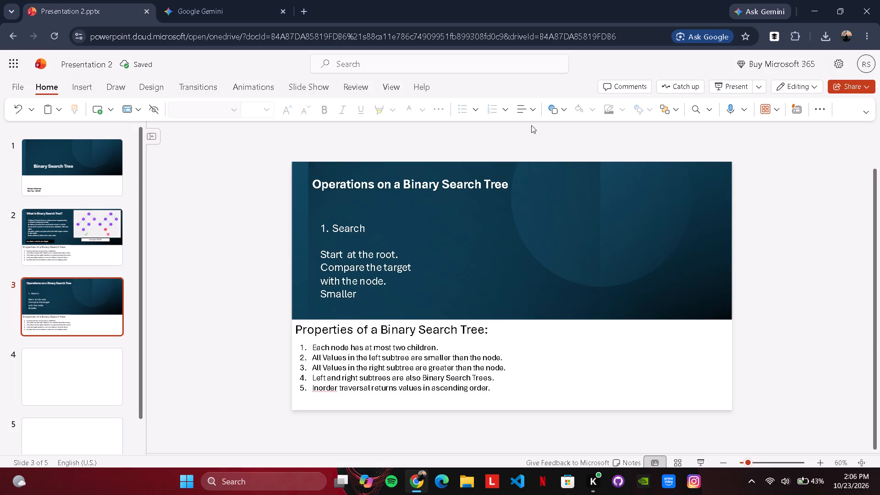
# Insert a small right block arrow just after and slightly below the word "Smaller" on slide three.
pyautogui.click(550, 113)
pyautogui.scroll(-9, 636, 334)
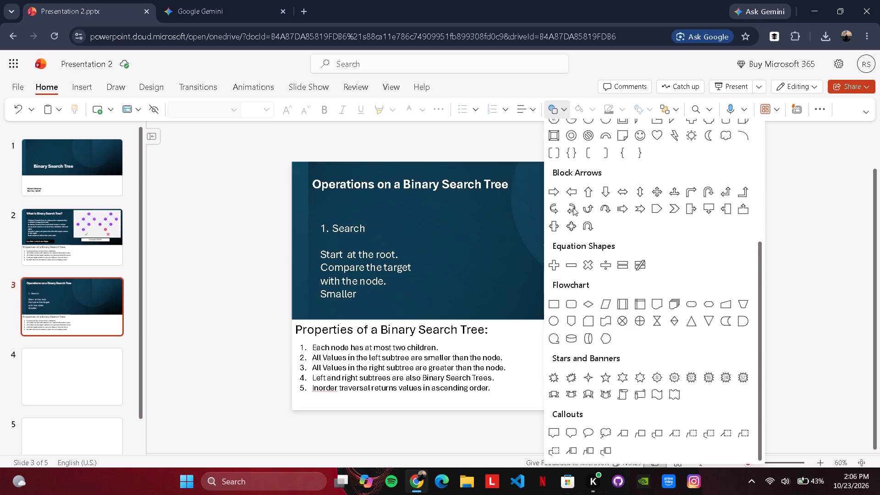
pyautogui.click(552, 192)
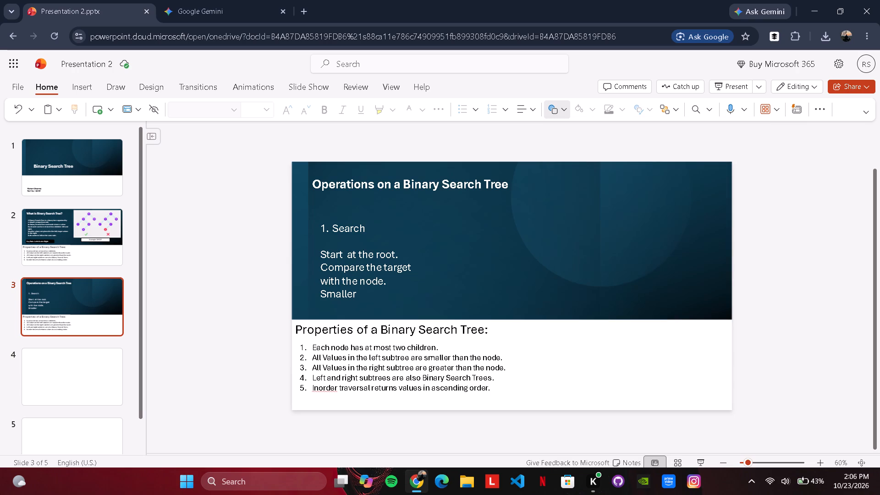
pyautogui.moveTo(364, 294); pyautogui.dragTo(419, 302)
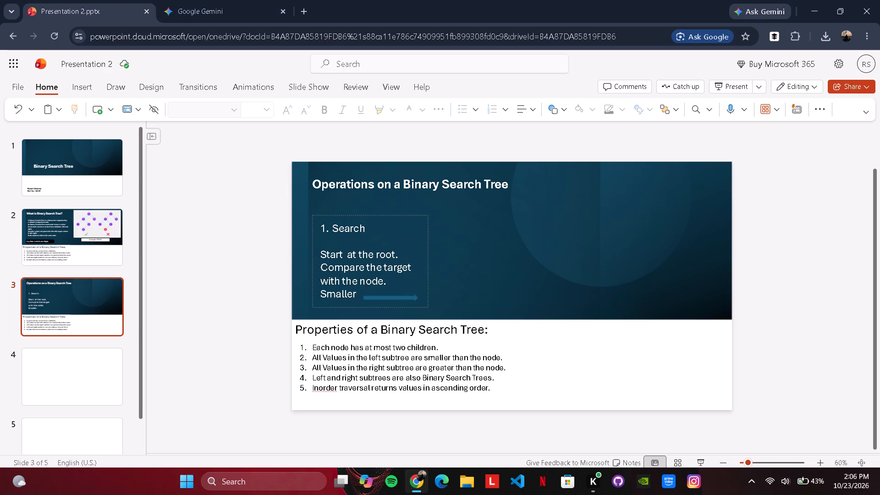
pyautogui.moveTo(419, 302); pyautogui.dragTo(423, 307)
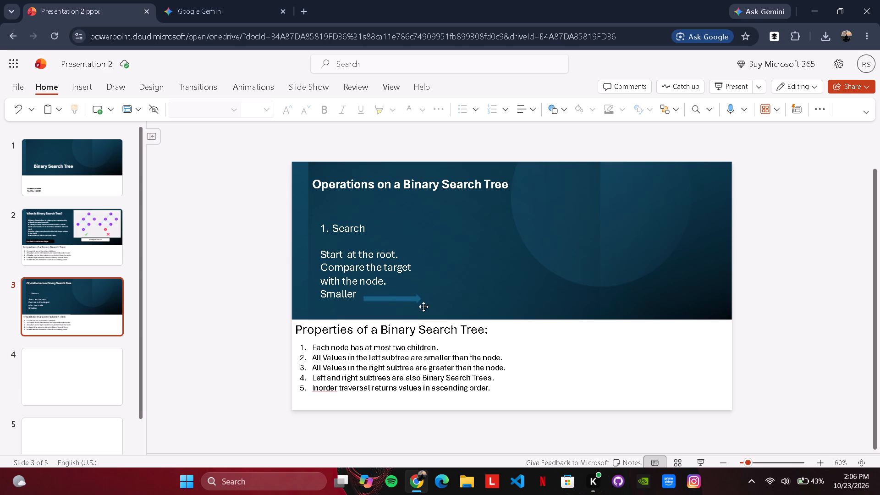
pyautogui.moveTo(423, 307); pyautogui.dragTo(397, 304)
pyautogui.moveTo(397, 304); pyautogui.dragTo(385, 313)
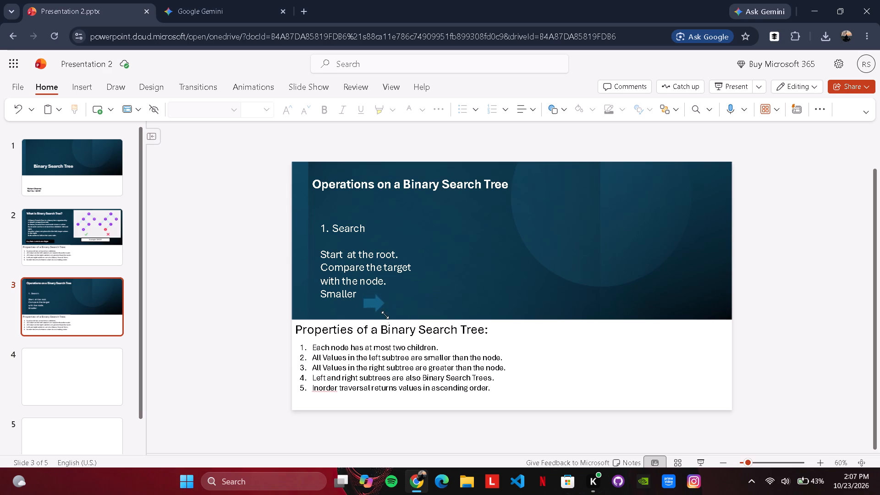
pyautogui.click(242, 260)
# Shift the Search text box slightly up and to the left, clear of the block arrow.
pyautogui.moveTo(379, 305); pyautogui.dragTo(378, 304)
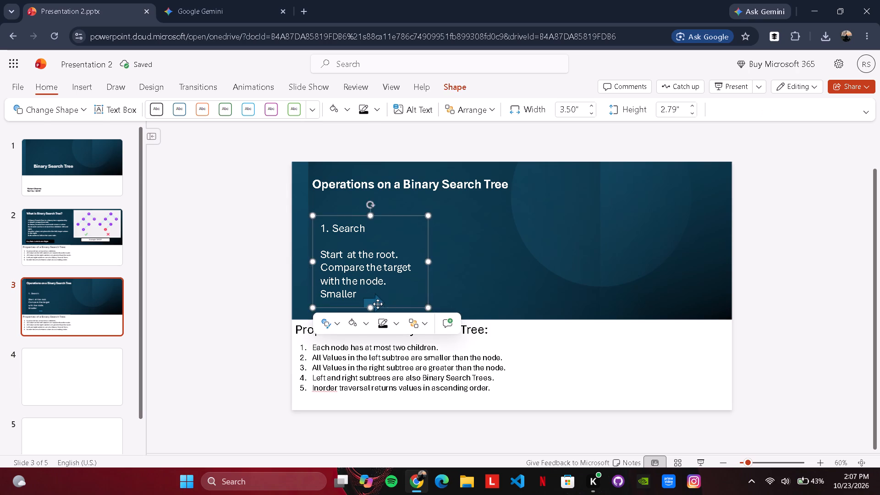
pyautogui.moveTo(378, 304); pyautogui.dragTo(374, 304)
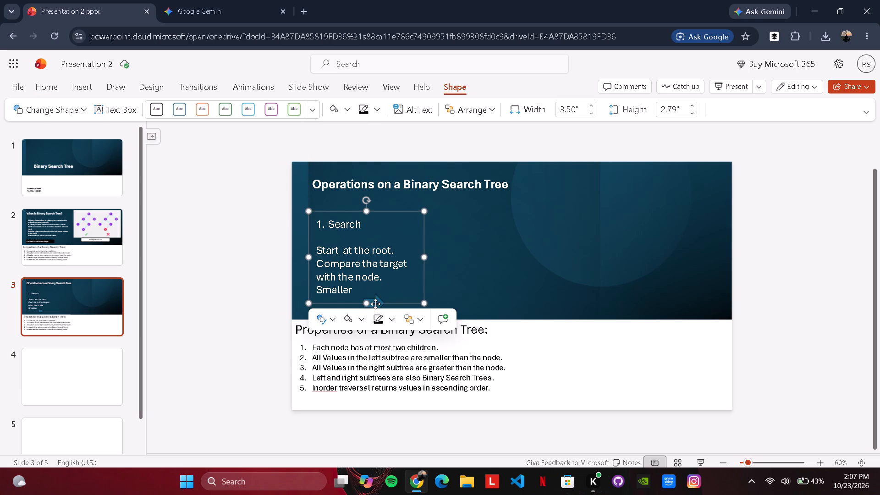
pyautogui.click(844, 258)
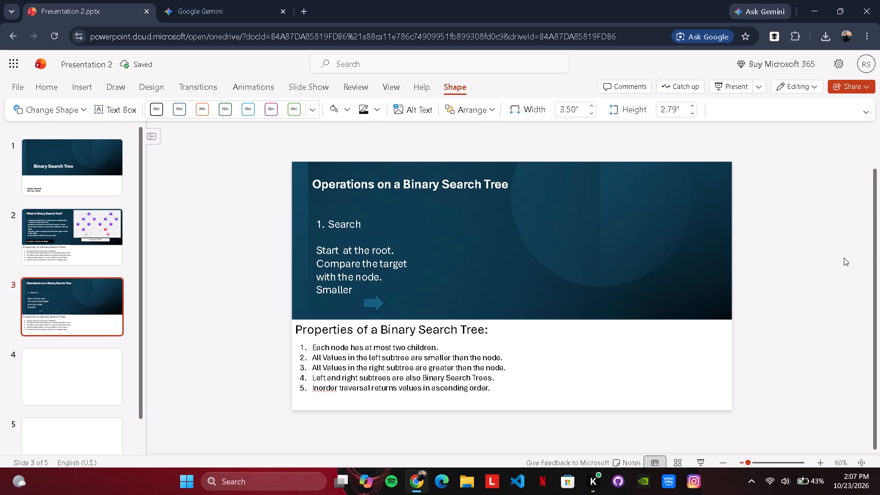
# Move the Search text box on slide three up, closer to the slide title and clear of the block arrow.
pyautogui.moveTo(371, 256); pyautogui.dragTo(381, 250)
pyautogui.click(852, 286)
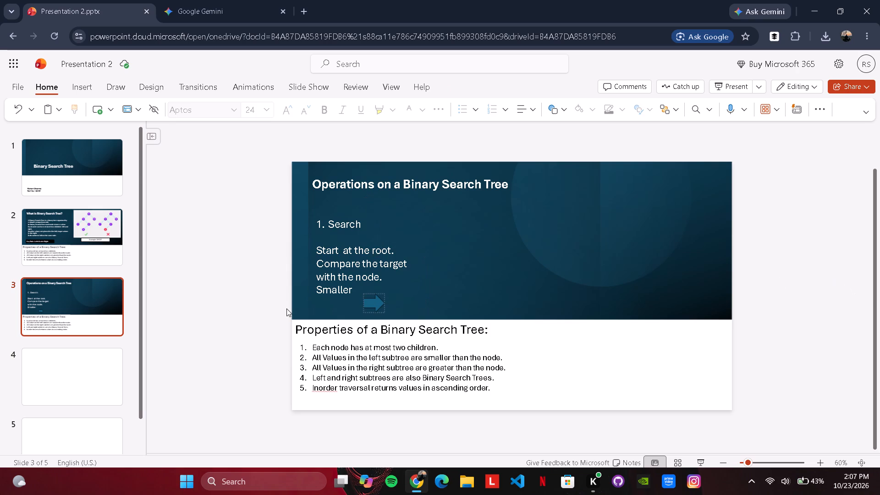
pyautogui.click(371, 302)
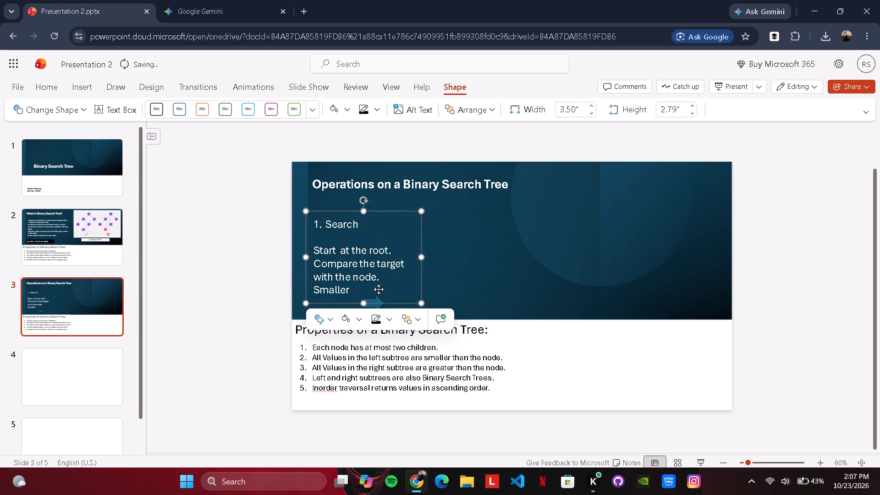
pyautogui.moveTo(379, 283); pyautogui.dragTo(396, 282)
pyautogui.moveTo(826, 256); pyautogui.dragTo(822, 254)
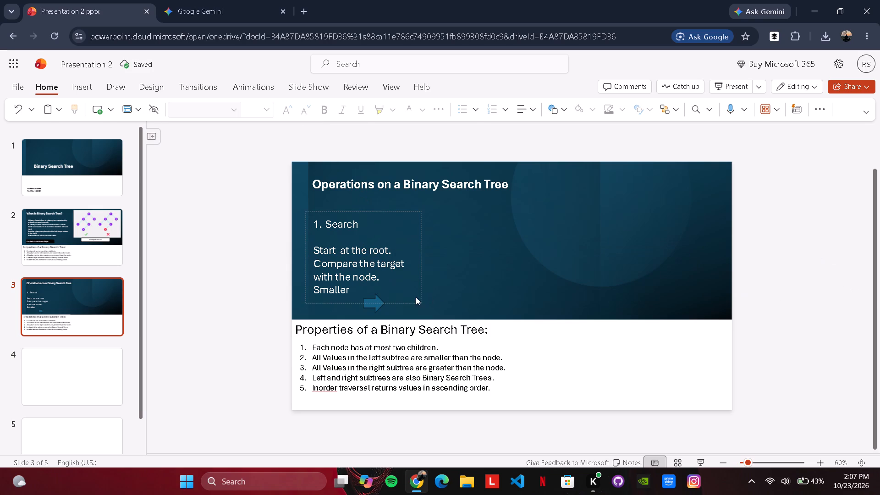
pyautogui.moveTo(379, 277); pyautogui.dragTo(401, 268)
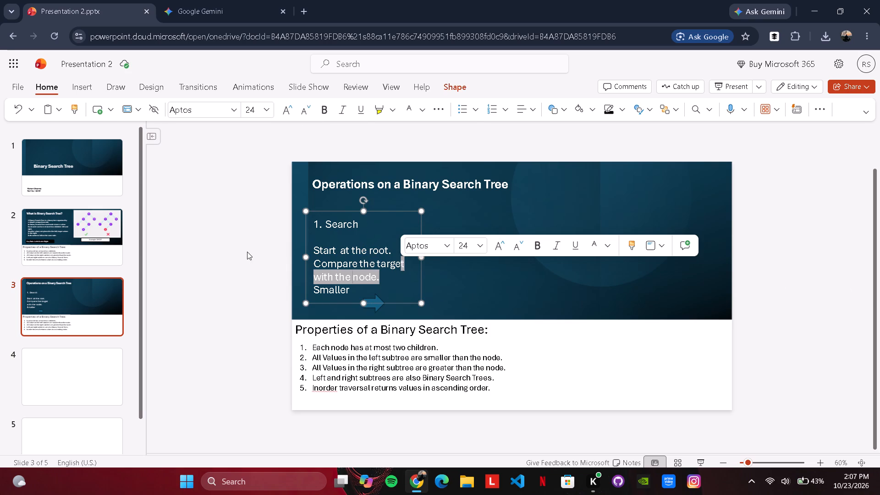
pyautogui.click(247, 251)
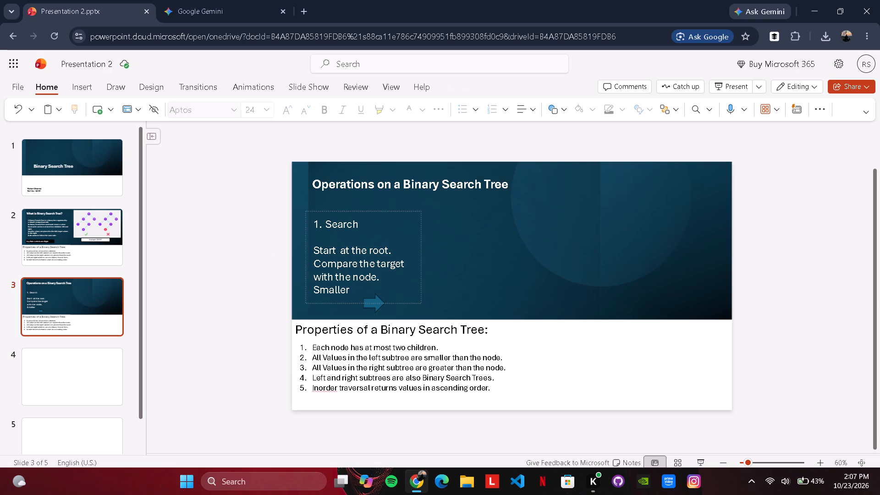
pyautogui.moveTo(421, 243); pyautogui.dragTo(430, 243)
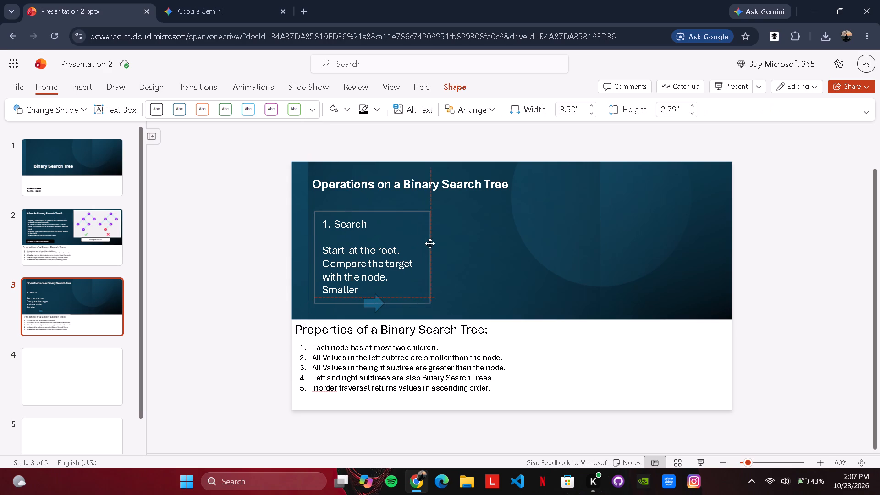
pyautogui.moveTo(430, 243); pyautogui.dragTo(422, 234)
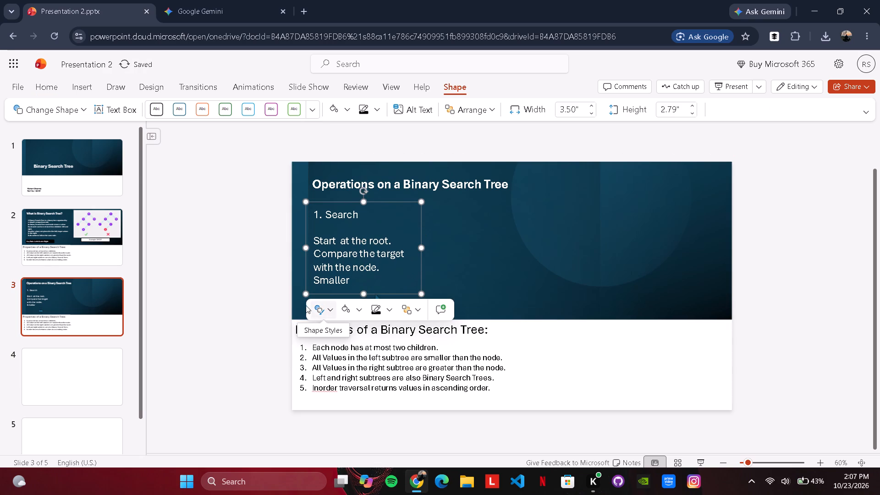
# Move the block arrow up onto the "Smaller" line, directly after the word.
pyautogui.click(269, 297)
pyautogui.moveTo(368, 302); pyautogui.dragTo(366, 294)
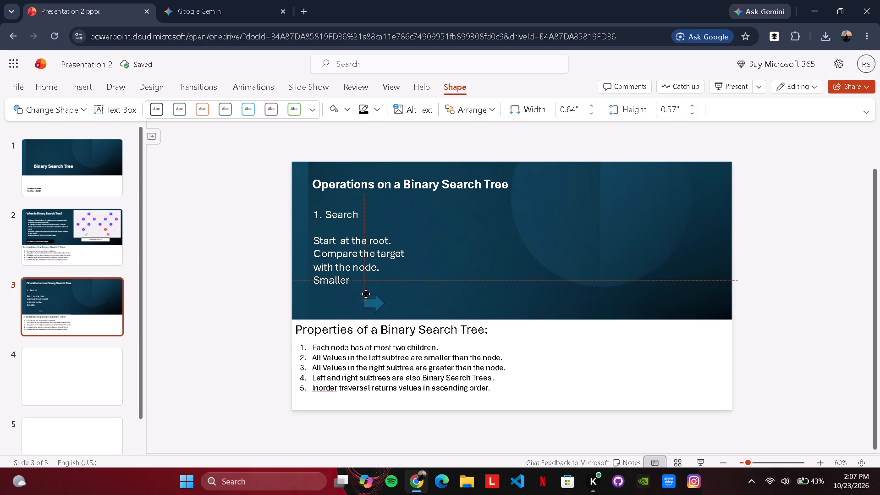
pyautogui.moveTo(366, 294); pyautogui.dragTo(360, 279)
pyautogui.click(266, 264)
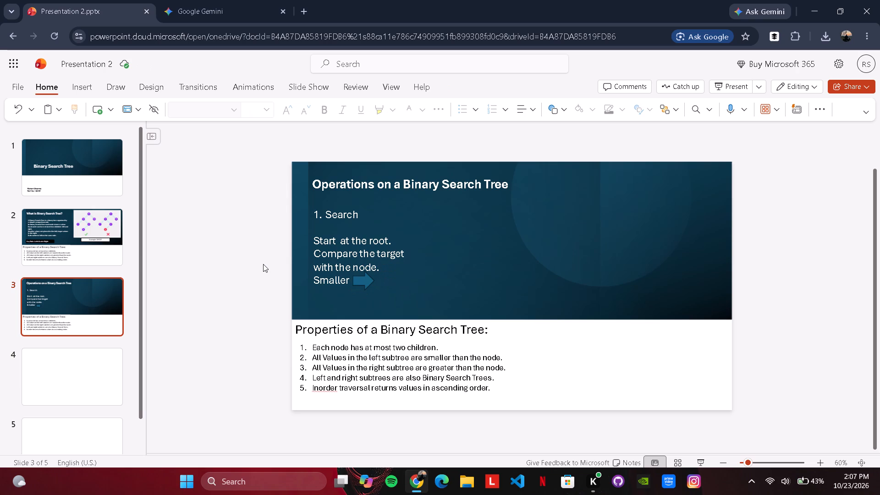
# Park the block arrow outside slide three, beside its left edge, so the text after "Smaller" can be edited.
pyautogui.click(379, 275)
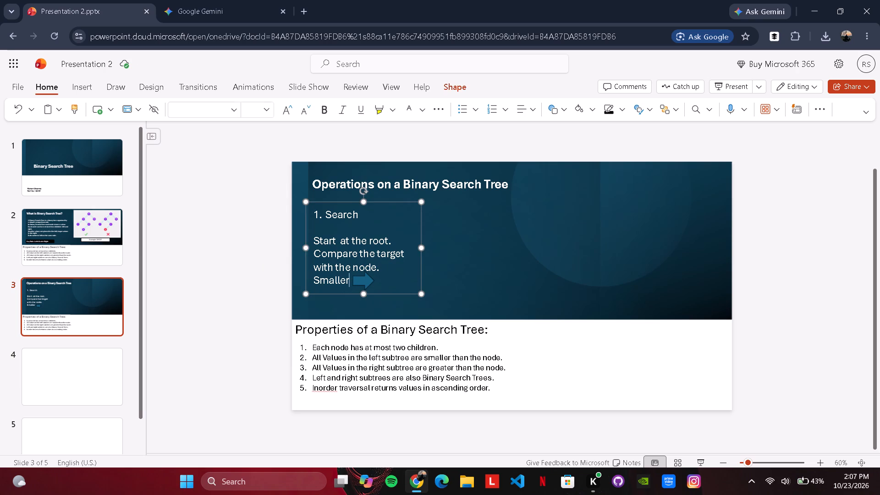
pyautogui.click(377, 275)
pyautogui.press('Right')
pyautogui.press('Right')
pyautogui.press('Right')
pyautogui.press('Right')
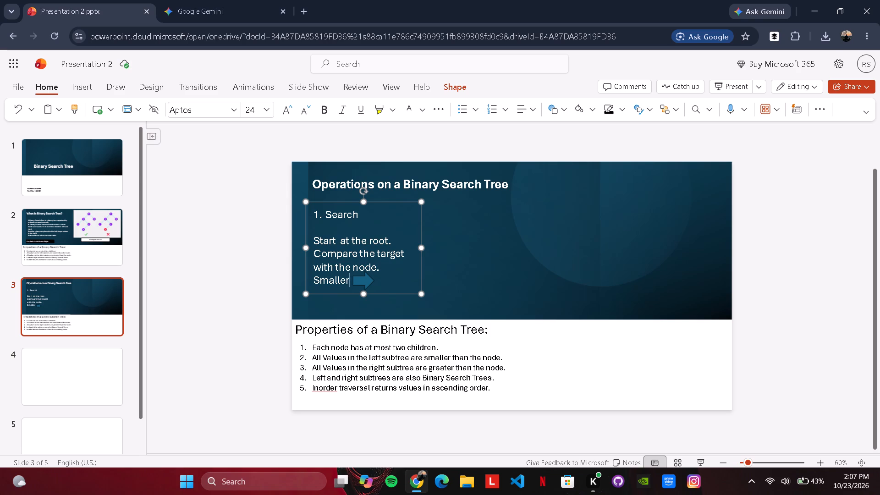
pyautogui.tripleClick(377, 276)
pyautogui.tripleClick(377, 276)
pyautogui.moveTo(367, 282); pyautogui.dragTo(256, 267)
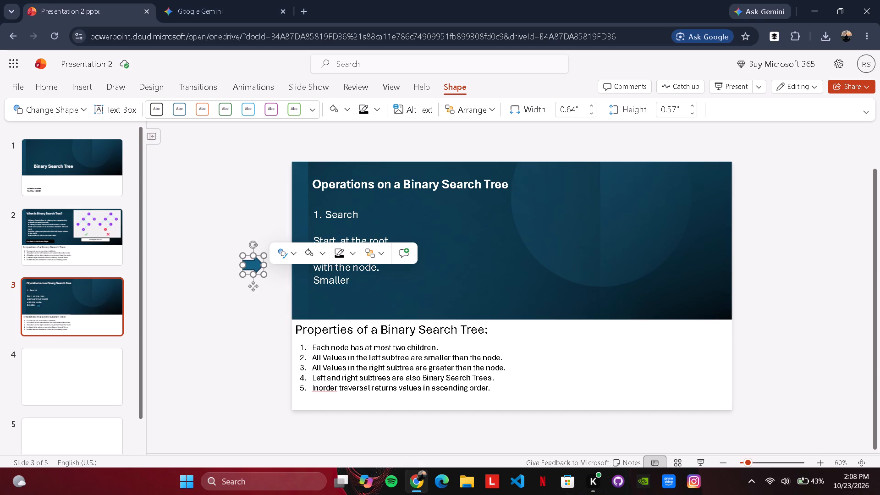
# Add "go left." after "Smaller" in the Search text box, leaving a gap of seven spaces between them.
pyautogui.click(355, 280)
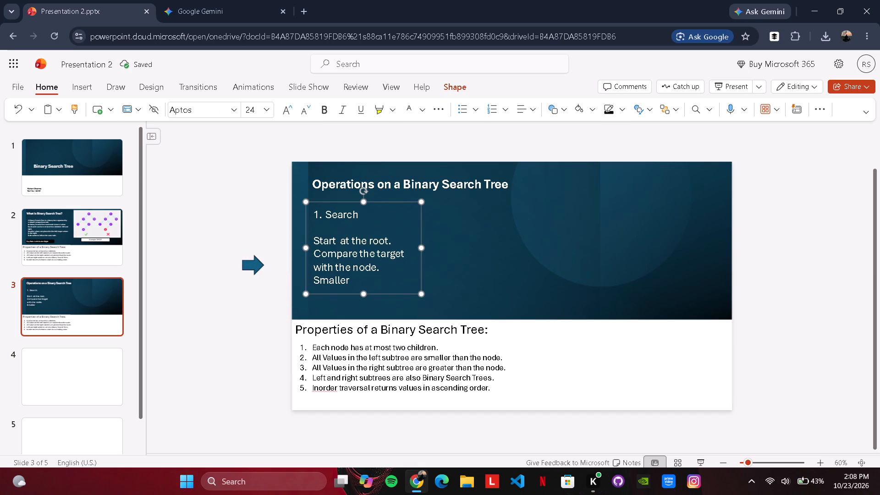
pyautogui.press('space')
pyautogui.press('space')
pyautogui.press('space')
pyautogui.press('space')
pyautogui.press('space')
pyautogui.press('space')
pyautogui.press('space')
pyautogui.write('go')
pyautogui.press('space')
pyautogui.write('left')
pyautogui.press('.')
# Try the arrow in the gap after "Smaller", park it off the slide again, and add three spaces before "go left.".
pyautogui.moveTo(255, 263); pyautogui.dragTo(313, 265)
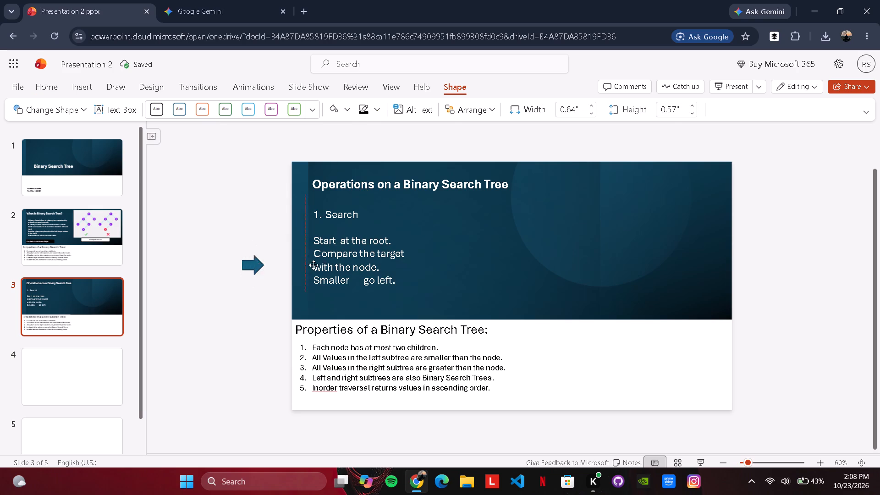
pyautogui.moveTo(313, 265); pyautogui.dragTo(361, 275)
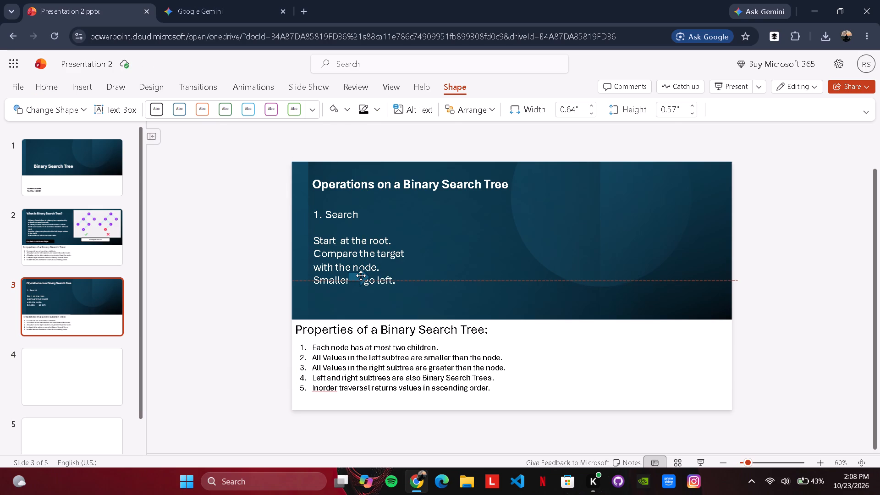
pyautogui.moveTo(361, 275); pyautogui.dragTo(267, 271)
pyautogui.click(360, 278)
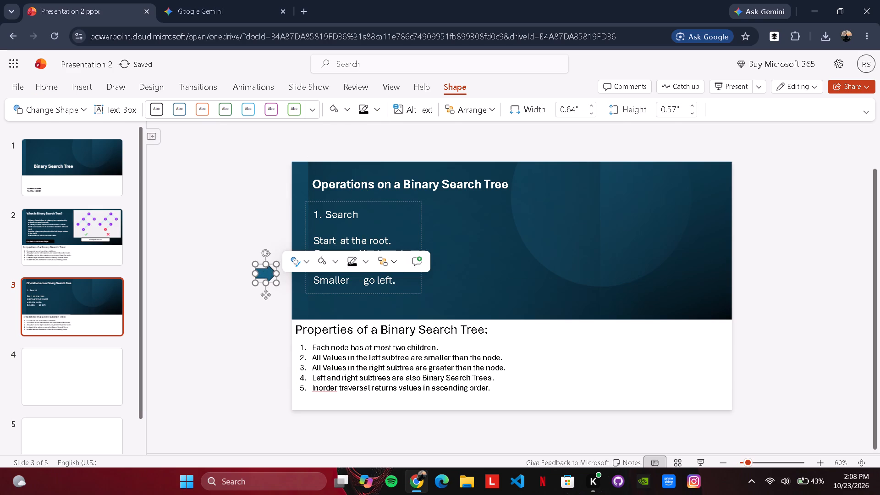
pyautogui.click(361, 279)
pyautogui.press('space')
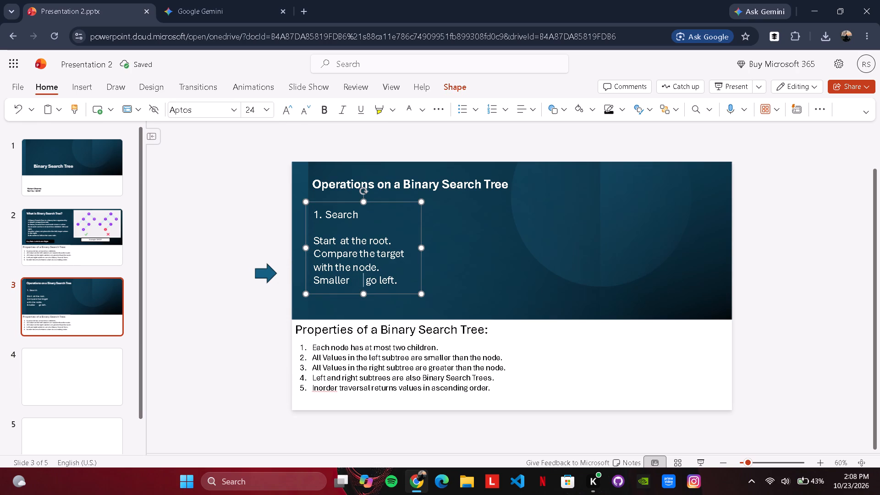
pyautogui.press('space')
pyautogui.press('space')
# Test the arrow in the gap again, return it beside the slide, and add six more spaces before "go left.".
pyautogui.moveTo(258, 278); pyautogui.dragTo(355, 281)
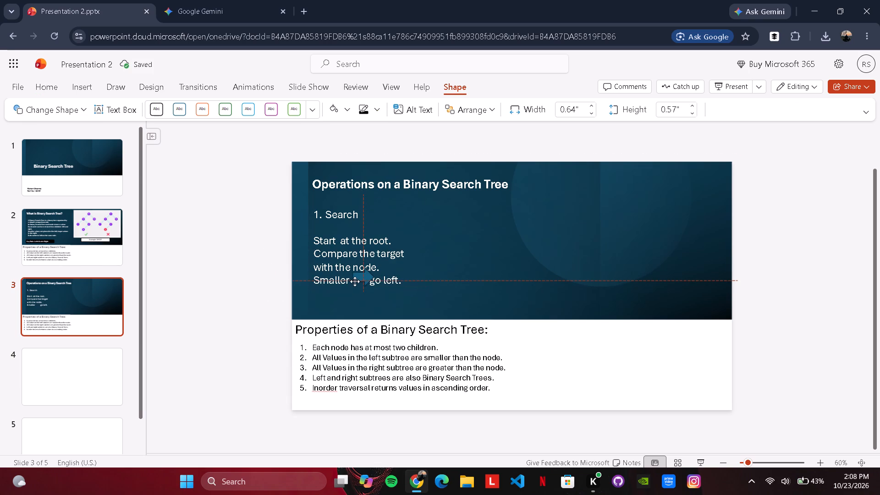
pyautogui.moveTo(355, 281); pyautogui.dragTo(351, 287)
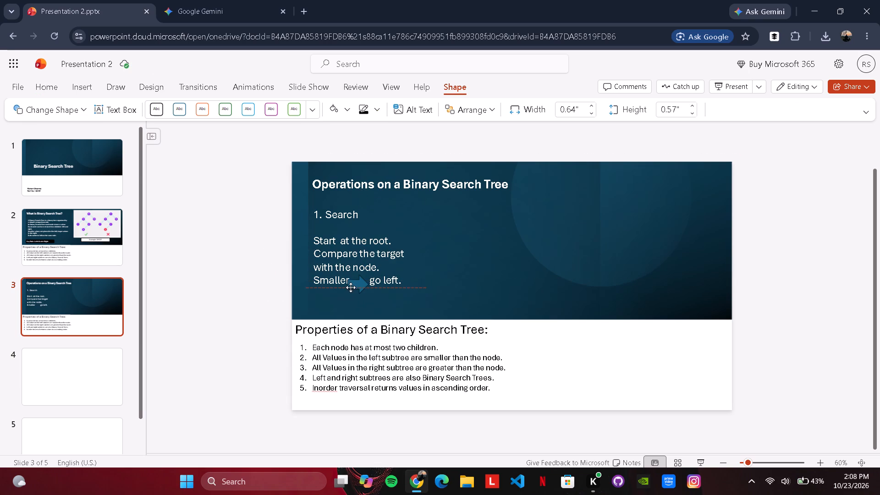
pyautogui.moveTo(351, 287); pyautogui.dragTo(264, 283)
pyautogui.click(367, 281)
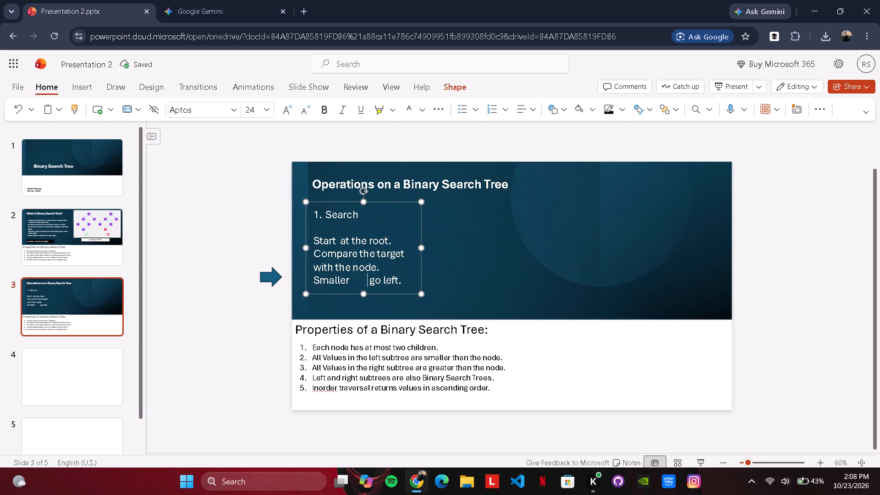
pyautogui.press('space')
pyautogui.press('space')
pyautogui.press('space')
pyautogui.press('space')
pyautogui.press('space')
pyautogui.press('space')
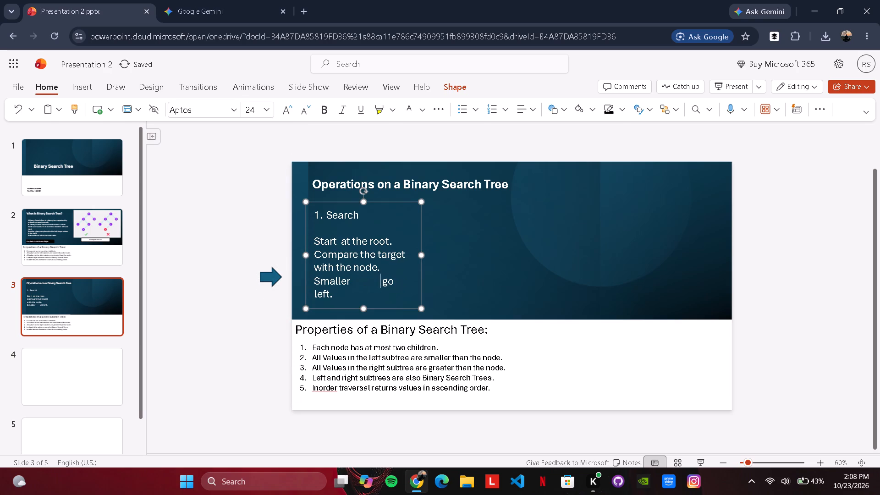
# Place the block arrow in the gap between "Smaller" and "go", level with the text line.
pyautogui.moveTo(275, 279); pyautogui.dragTo(275, 278)
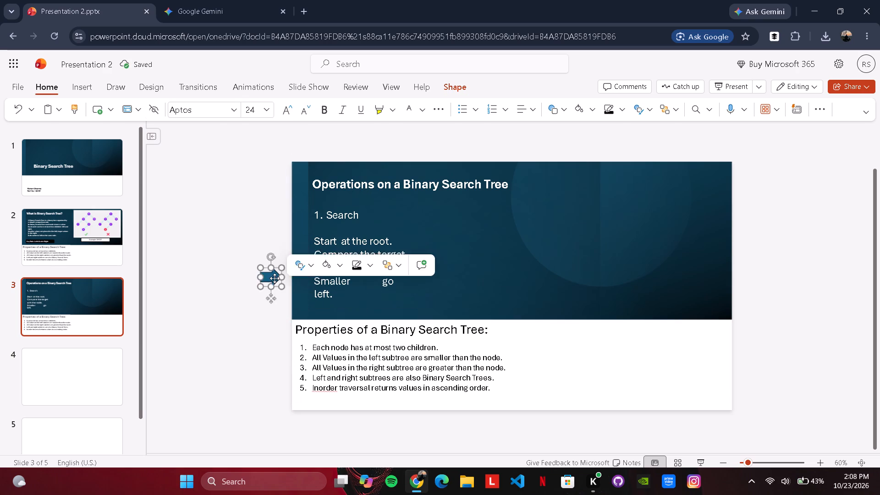
pyautogui.moveTo(275, 278); pyautogui.dragTo(368, 282)
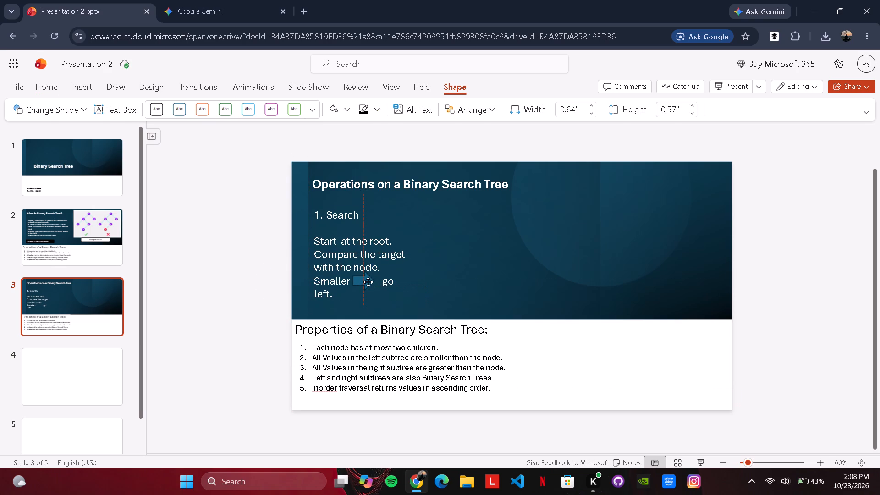
pyautogui.moveTo(368, 282); pyautogui.dragTo(368, 283)
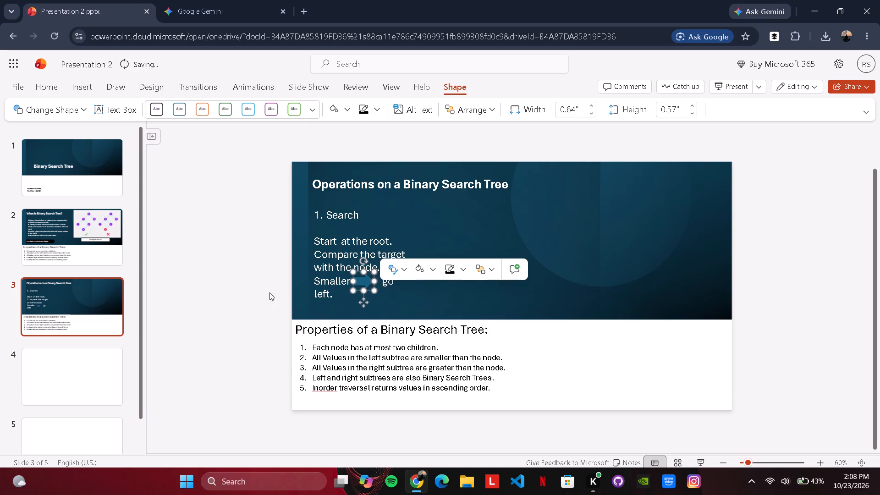
pyautogui.click(238, 274)
# Remove two spaces before "go" to tighten the gap after the arrow.
pyautogui.click(379, 278)
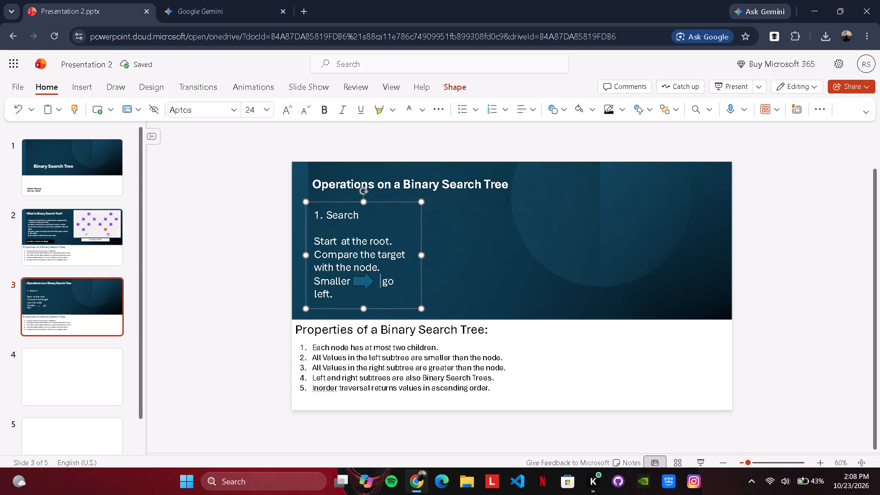
pyautogui.press('BackSpace')
pyautogui.press('BackSpace')
# Widen the Search text box toward the slide's centre so that "go left." fits on the "Smaller" line.
pyautogui.moveTo(423, 254); pyautogui.dragTo(462, 255)
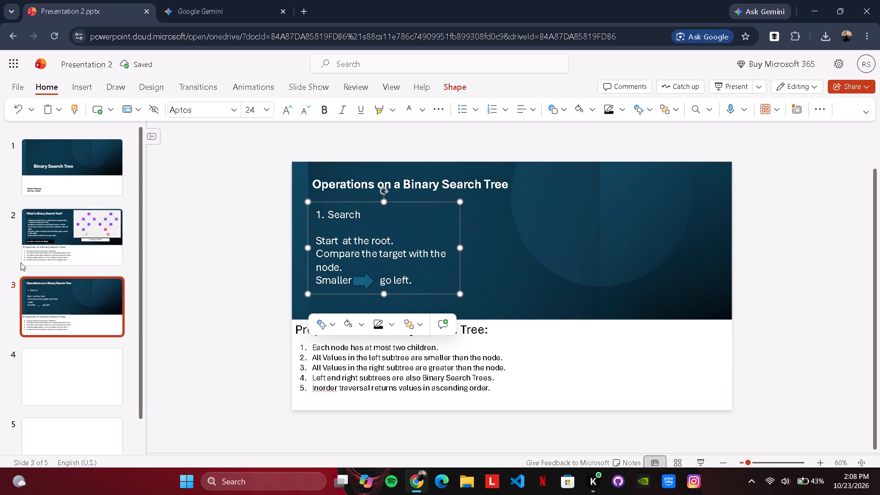
pyautogui.click(176, 250)
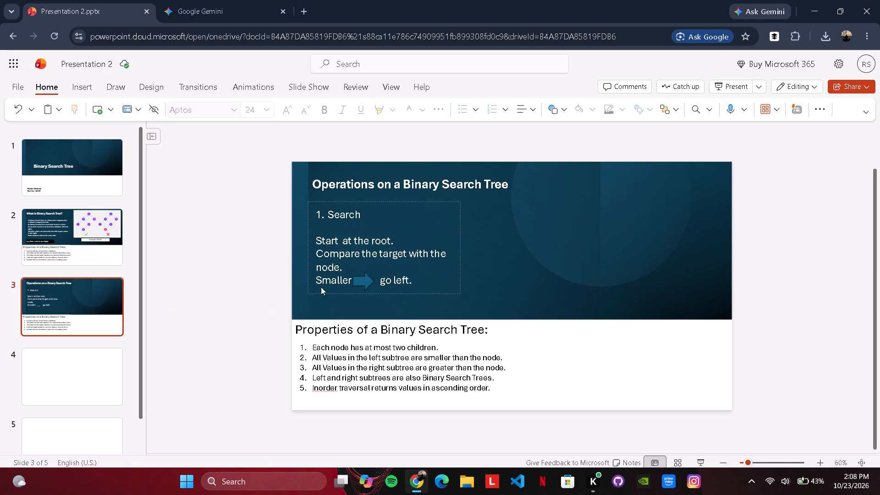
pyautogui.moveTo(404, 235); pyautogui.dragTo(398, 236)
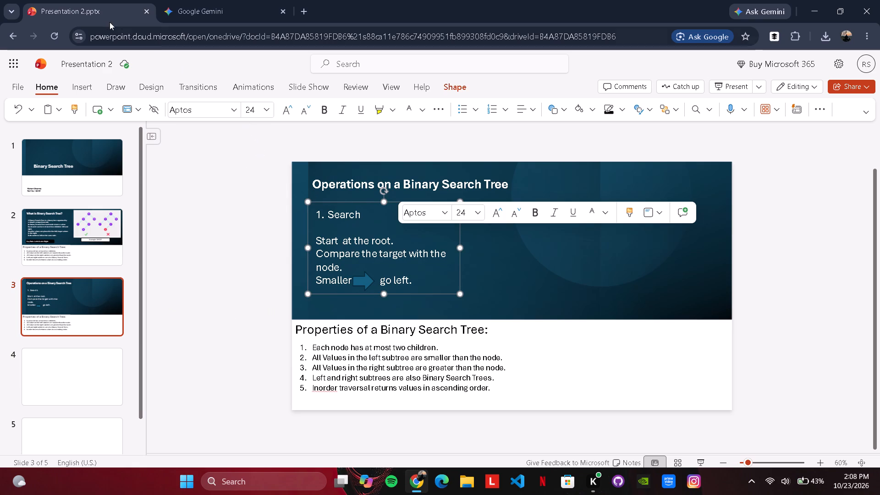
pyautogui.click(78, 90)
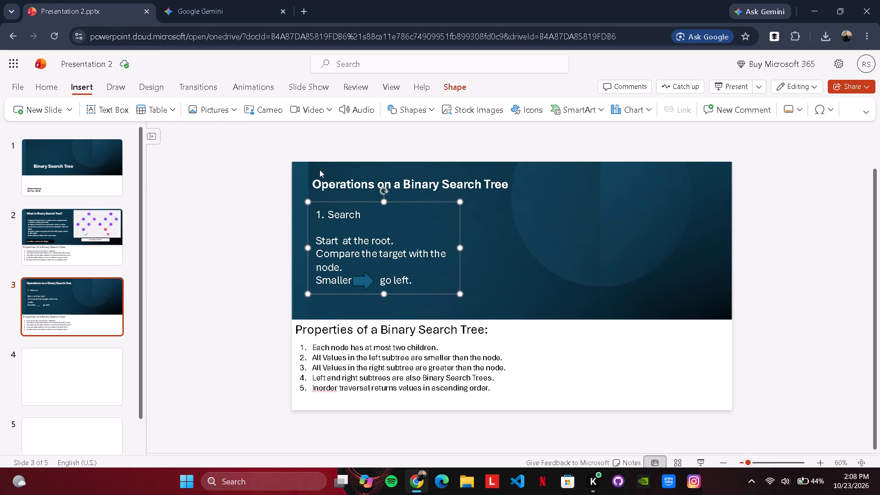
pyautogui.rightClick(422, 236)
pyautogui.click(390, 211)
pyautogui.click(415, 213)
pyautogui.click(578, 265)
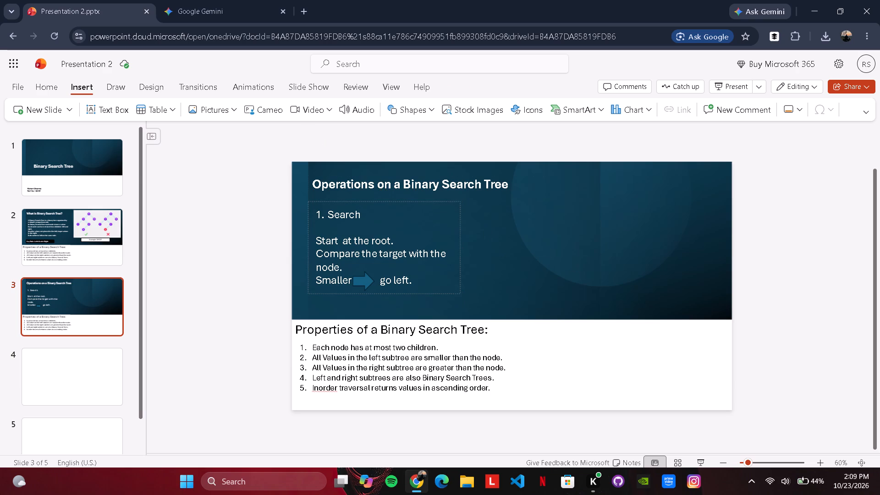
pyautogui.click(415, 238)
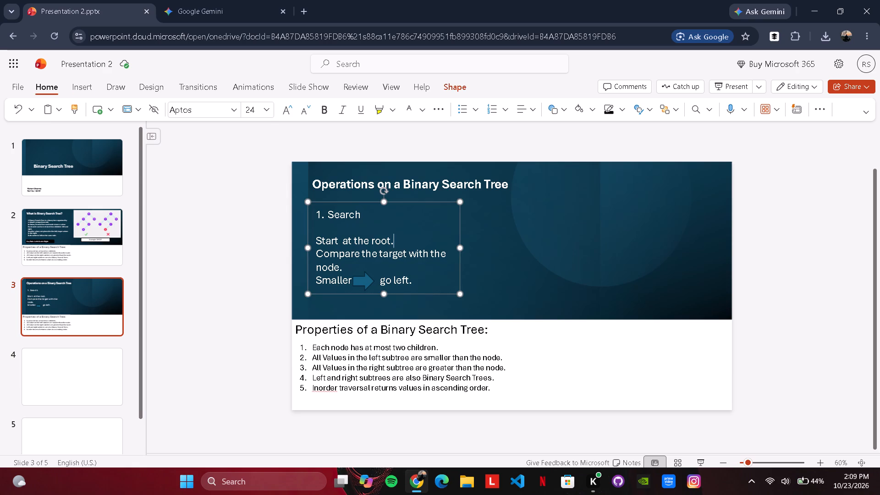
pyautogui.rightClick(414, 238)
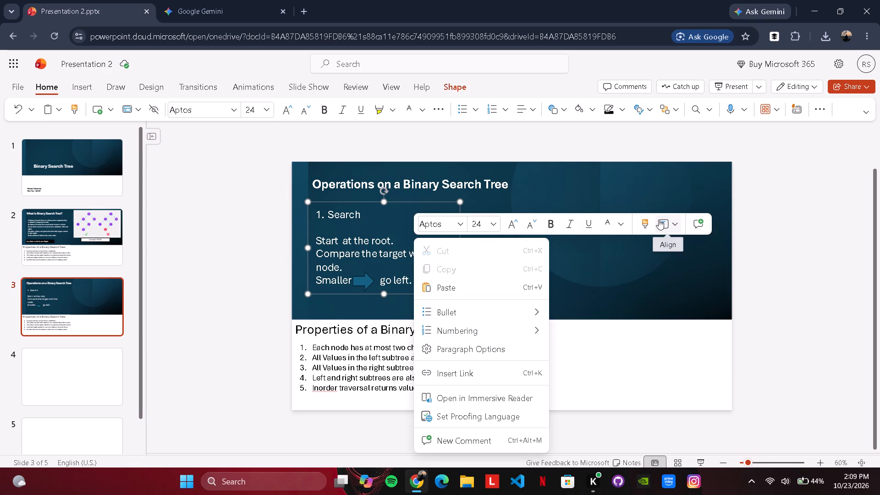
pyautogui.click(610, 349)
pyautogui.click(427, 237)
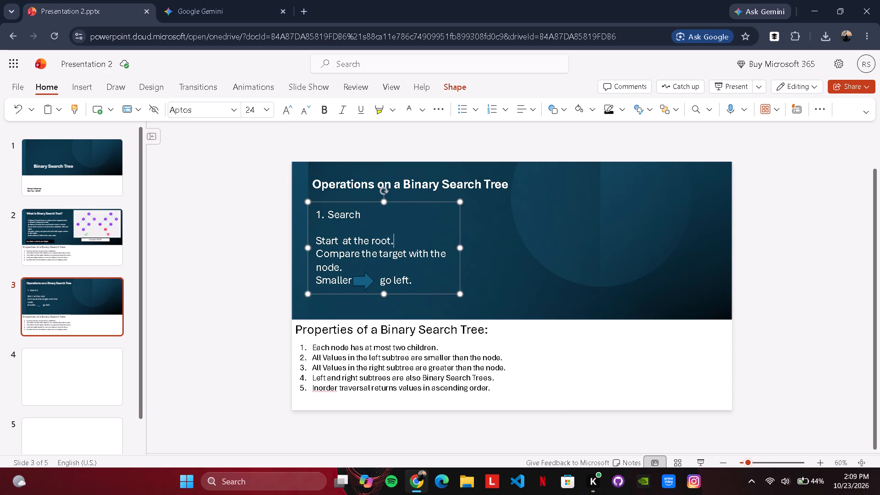
# Make the "Search" heading bold in the text box on slide three.
pyautogui.click(376, 209)
pyautogui.moveTo(368, 214); pyautogui.dragTo(307, 206)
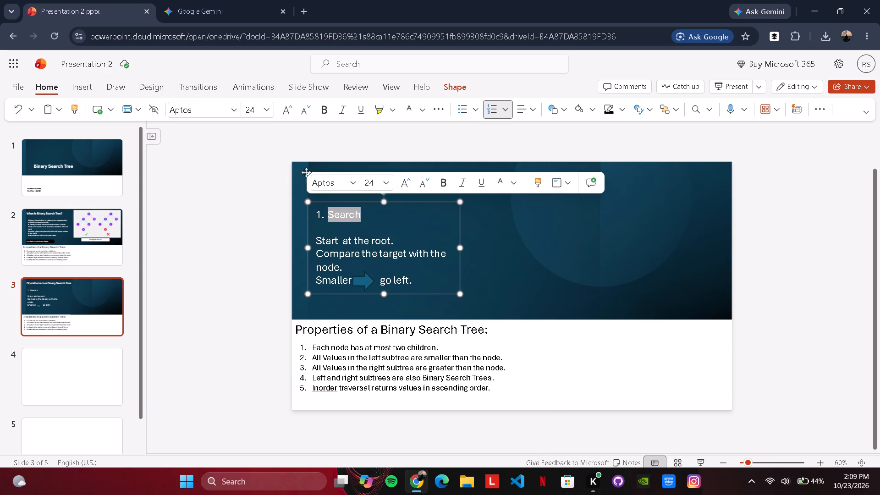
pyautogui.click(325, 116)
pyautogui.click(214, 254)
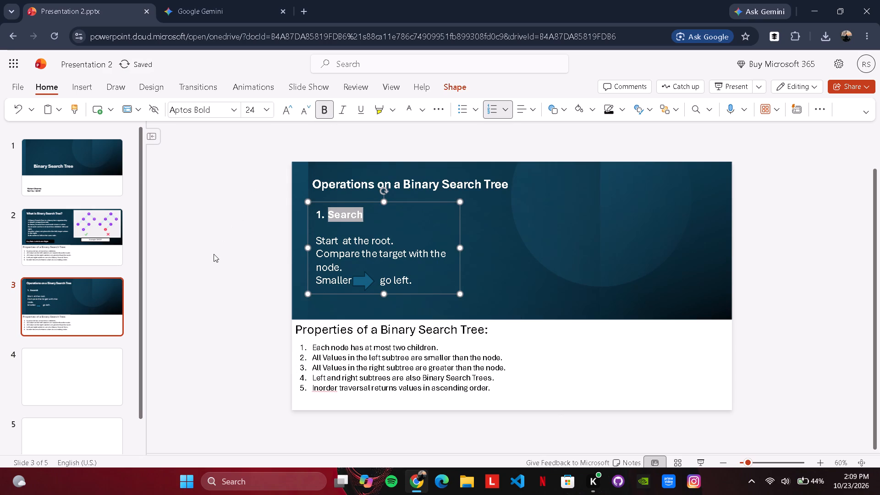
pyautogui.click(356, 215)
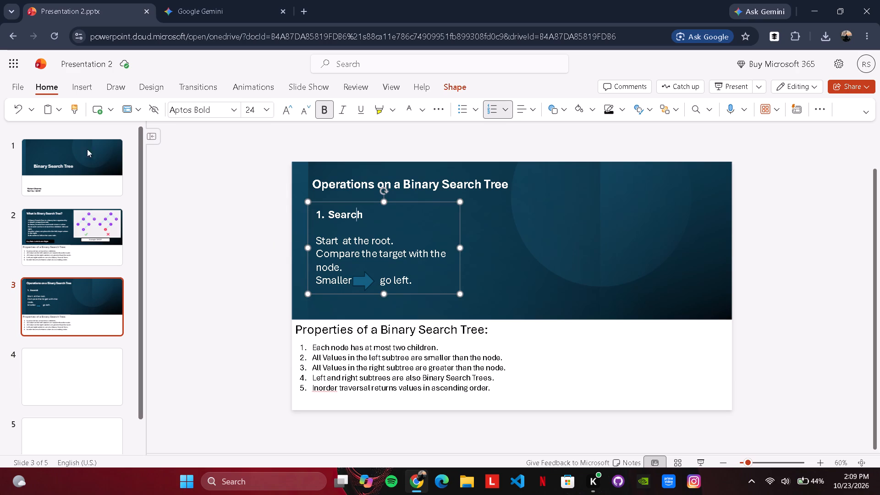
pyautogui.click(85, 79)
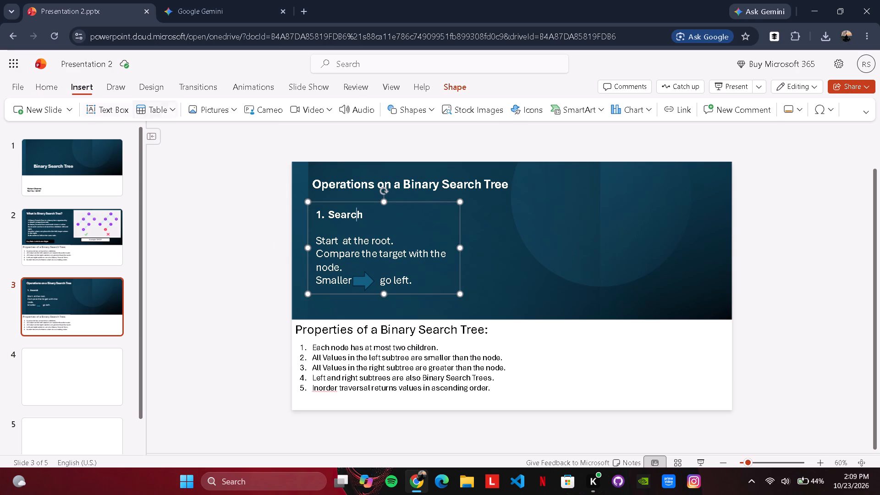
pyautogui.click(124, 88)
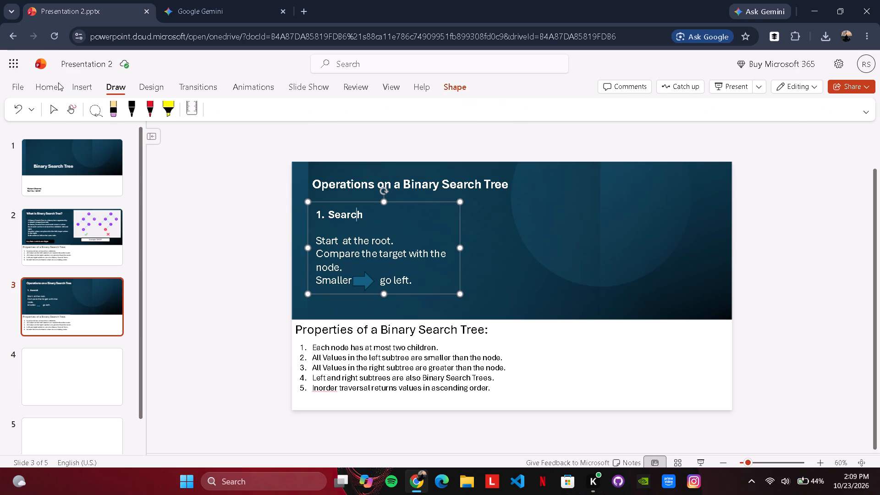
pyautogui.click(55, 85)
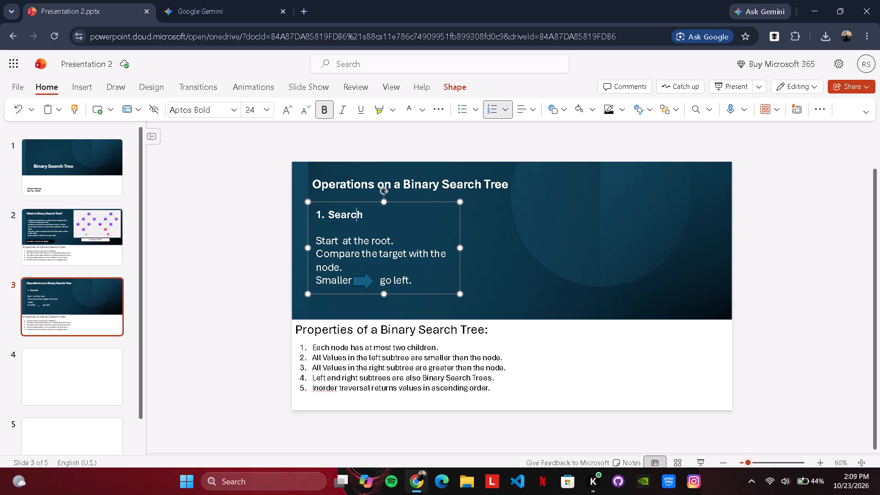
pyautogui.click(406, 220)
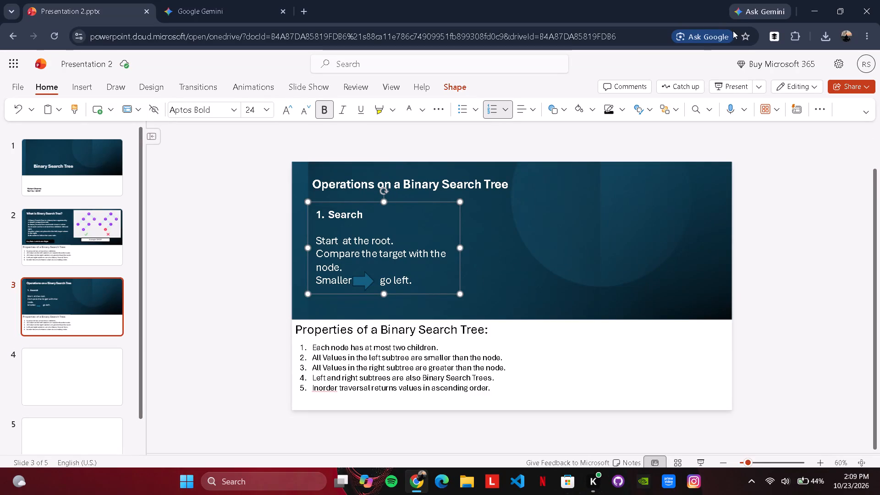
# Give the Search text box a light grey outline from the theme colours.
pyautogui.click(611, 110)
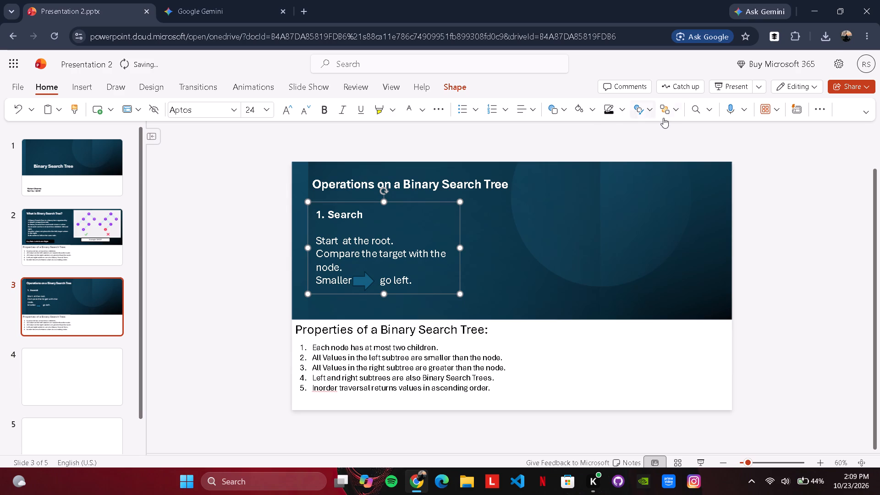
pyautogui.click(617, 106)
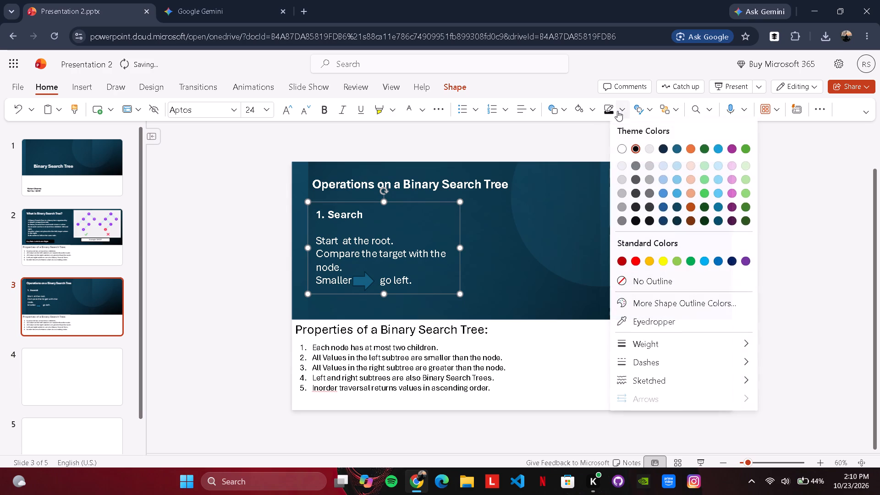
pyautogui.click(650, 148)
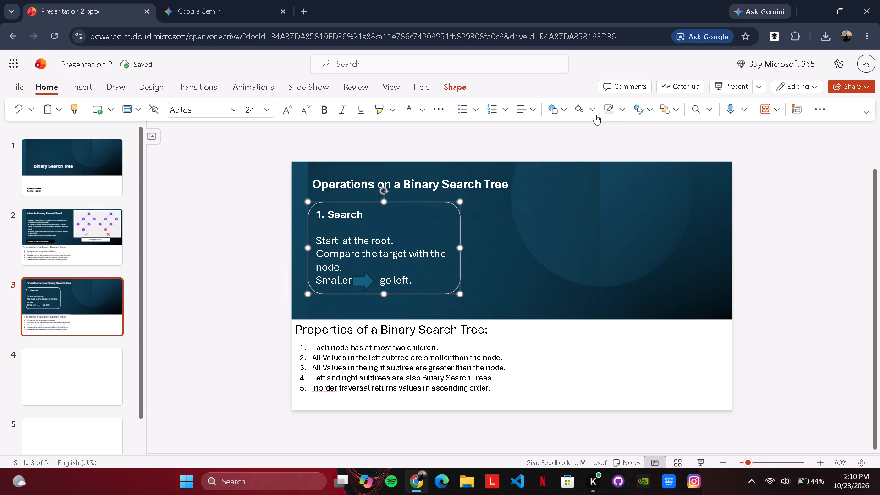
pyautogui.click(613, 110)
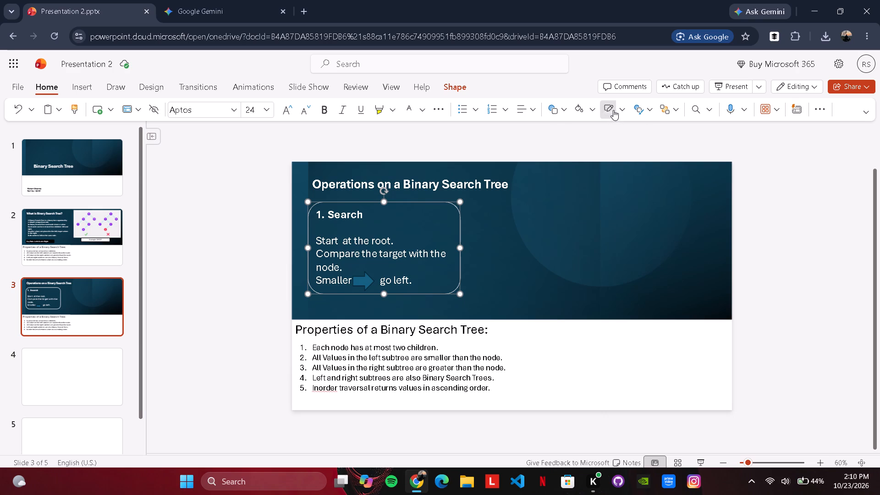
pyautogui.click(621, 110)
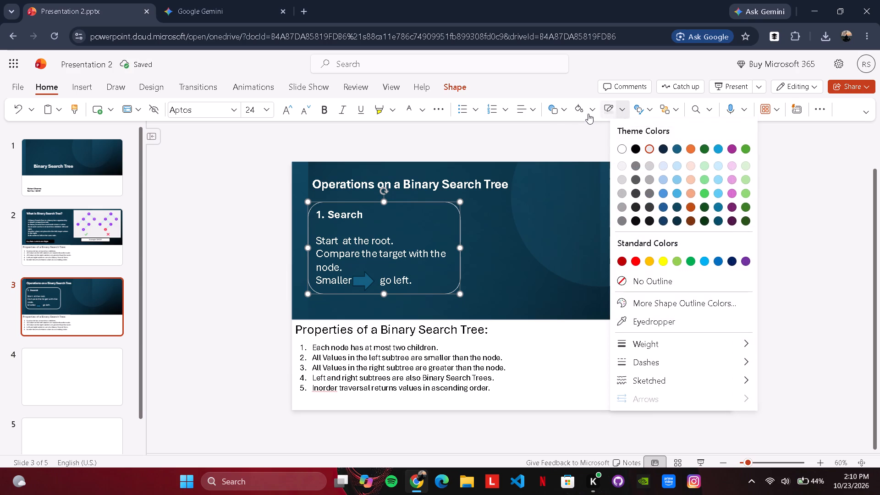
# Fill the Search text box with the dark navy theme colour.
pyautogui.click(576, 110)
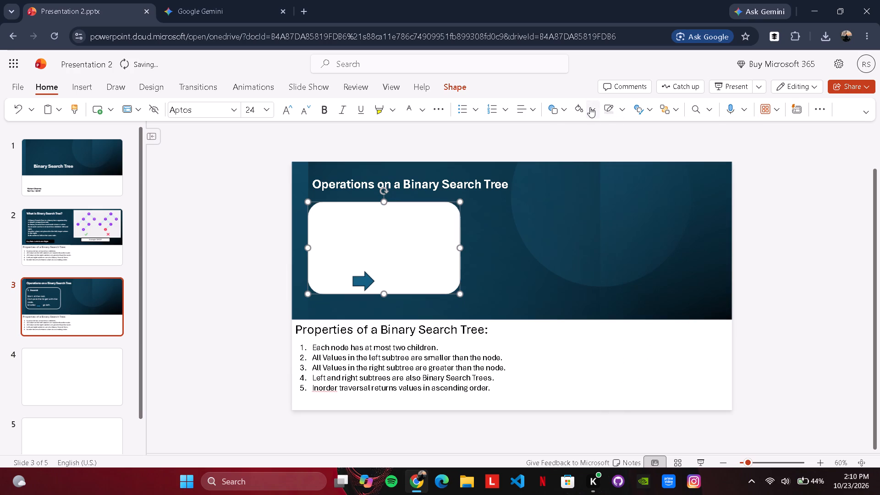
pyautogui.click(590, 107)
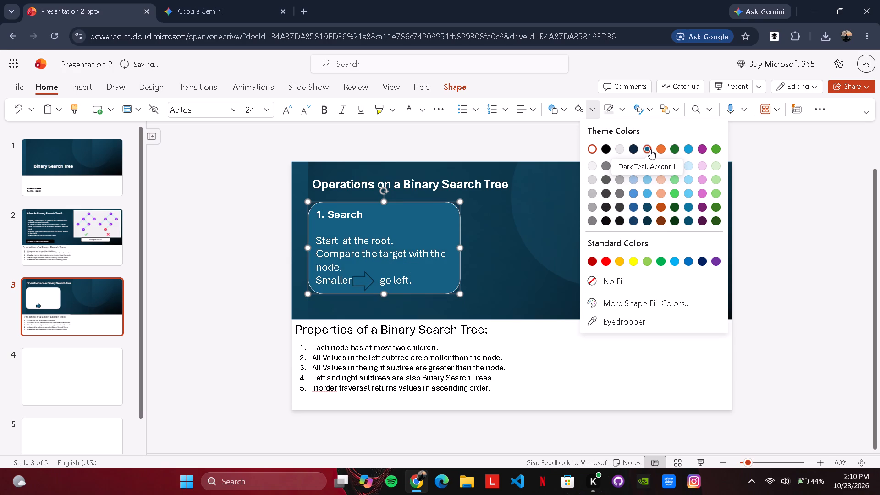
pyautogui.click(630, 148)
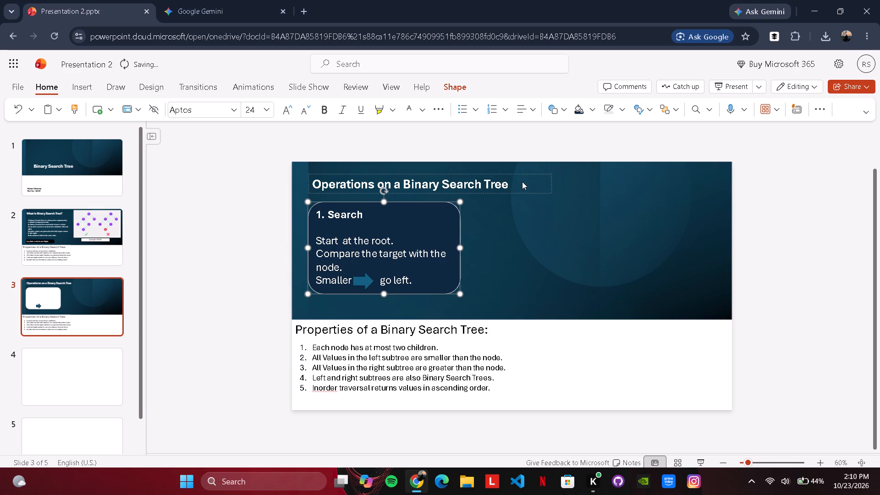
pyautogui.click(600, 235)
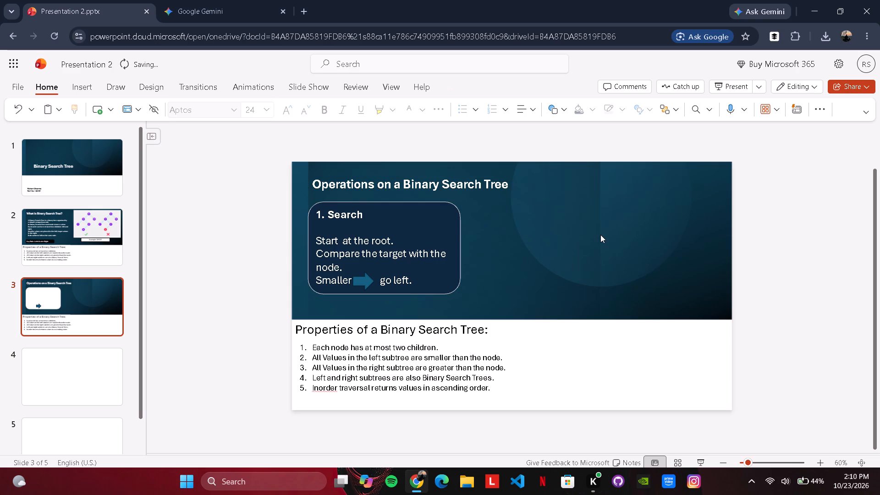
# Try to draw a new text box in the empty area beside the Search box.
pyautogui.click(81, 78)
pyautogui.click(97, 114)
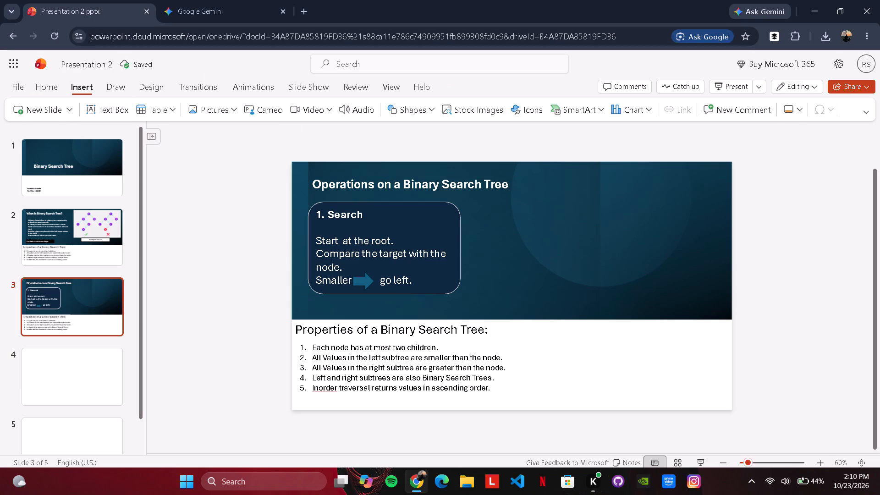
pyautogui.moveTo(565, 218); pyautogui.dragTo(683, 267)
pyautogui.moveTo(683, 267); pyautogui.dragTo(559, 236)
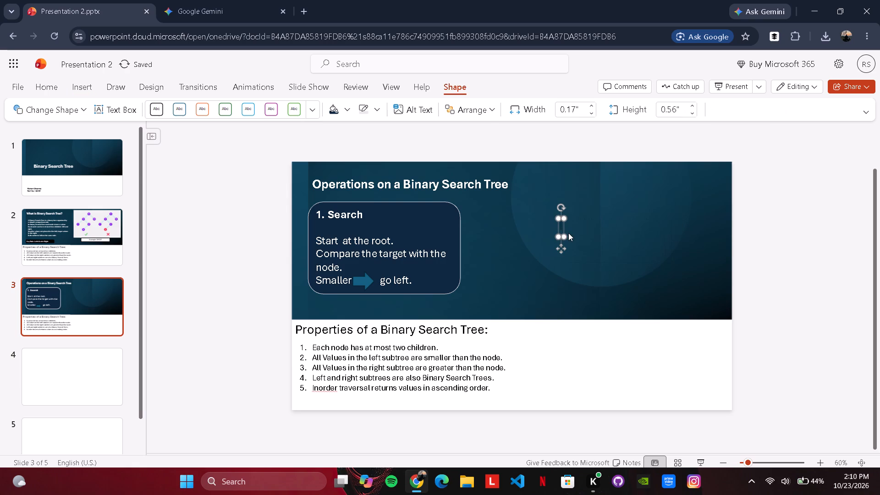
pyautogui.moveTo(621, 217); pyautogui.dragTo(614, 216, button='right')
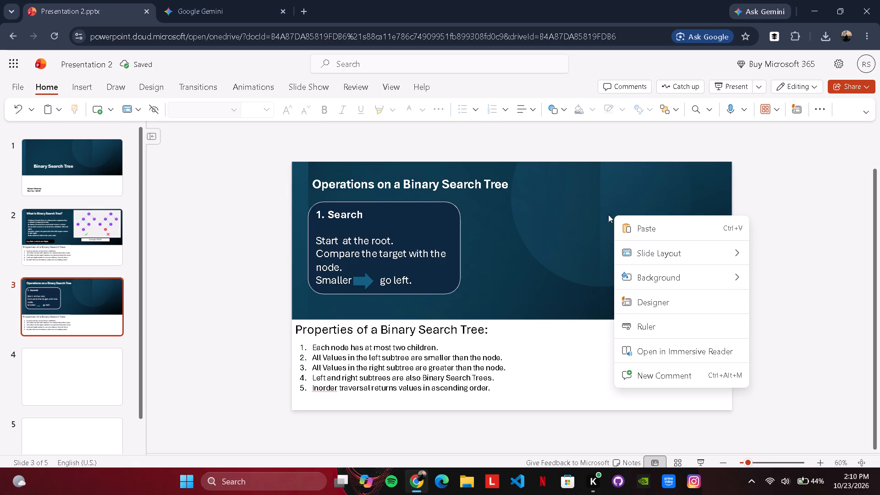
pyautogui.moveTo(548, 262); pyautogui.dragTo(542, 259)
# Duplicate the navy Search text box on slide three by copying and pasting it.
pyautogui.click(413, 236)
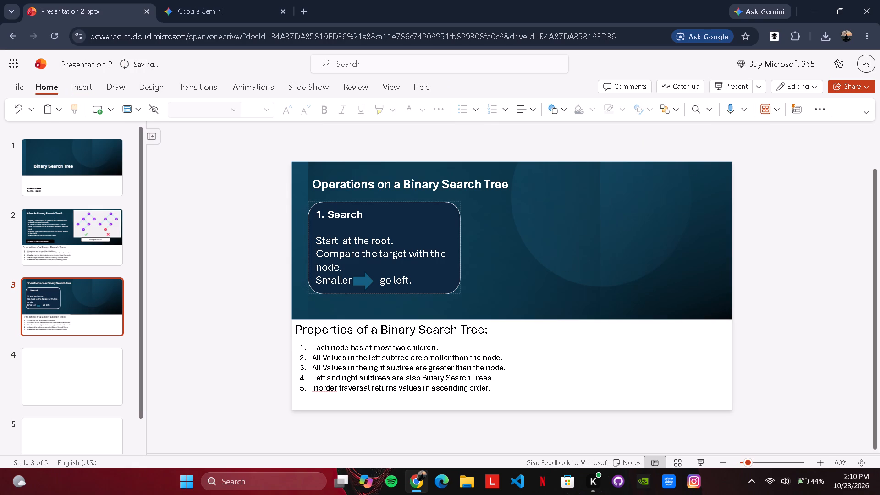
pyautogui.click(413, 236)
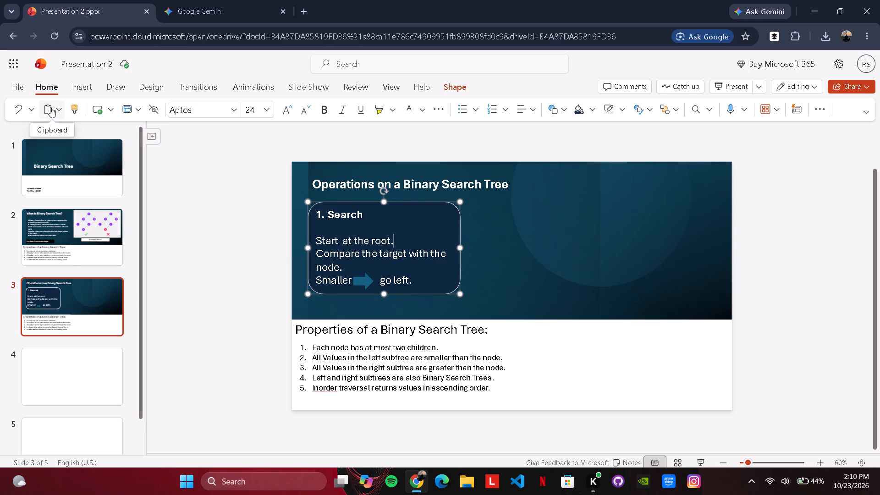
pyautogui.rightClick(425, 221)
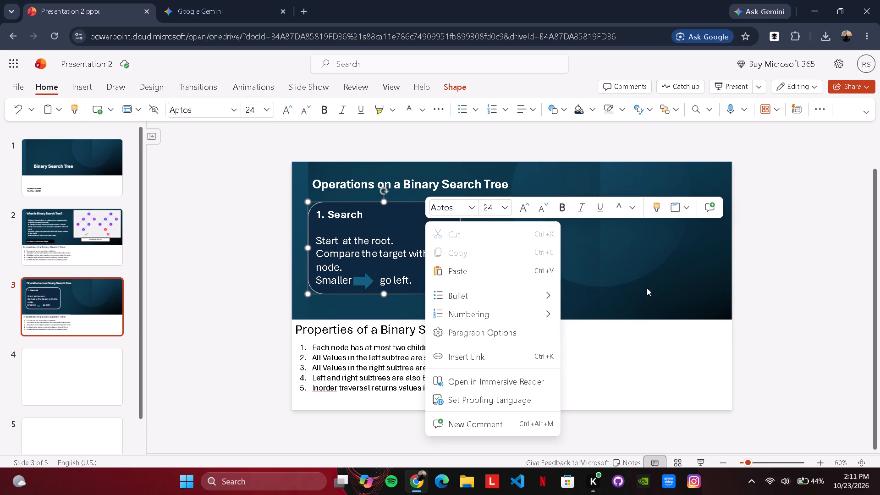
pyautogui.click(641, 259)
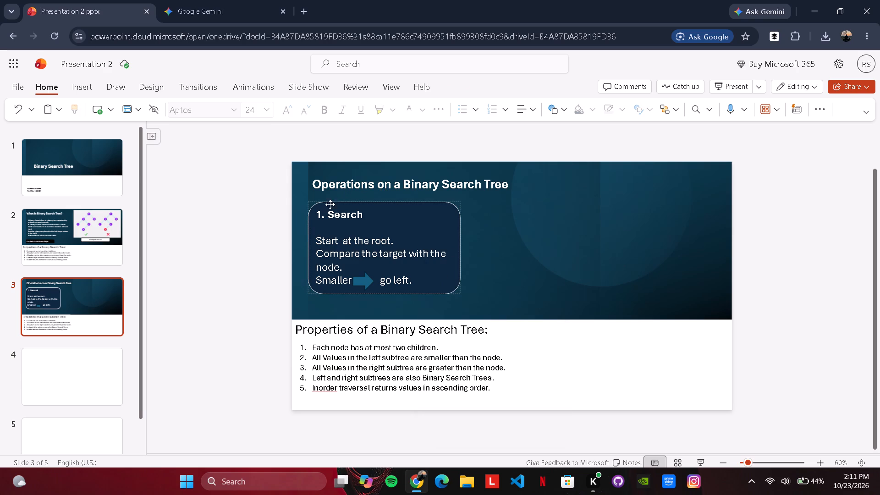
pyautogui.click(312, 211)
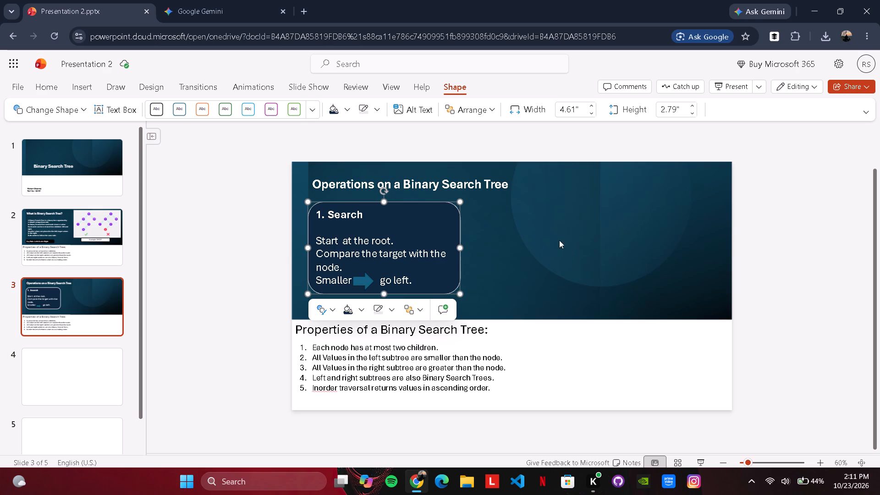
pyautogui.hotkey('ctrl', 'c')
pyautogui.click(663, 229)
pyautogui.click(635, 229)
pyautogui.hotkey('ctrl', 'v')
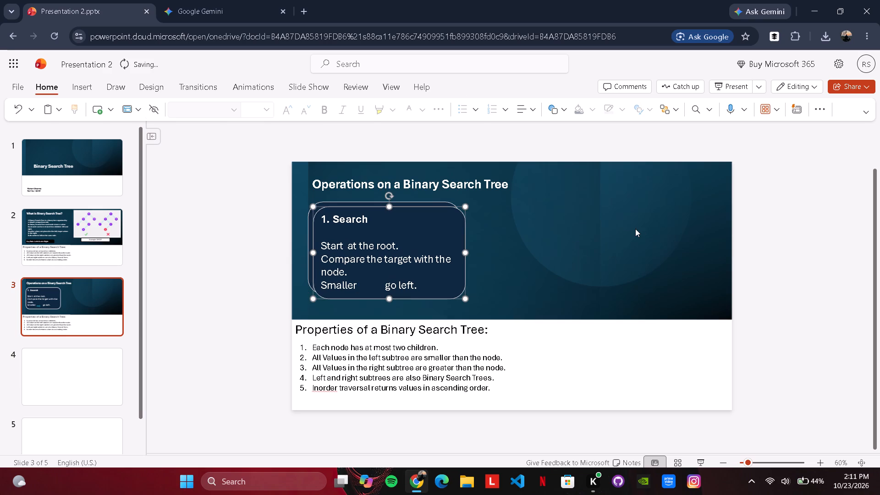
# Move one of the two overlapping Search boxes into the slide's empty right half, level with the other box.
pyautogui.click(409, 227)
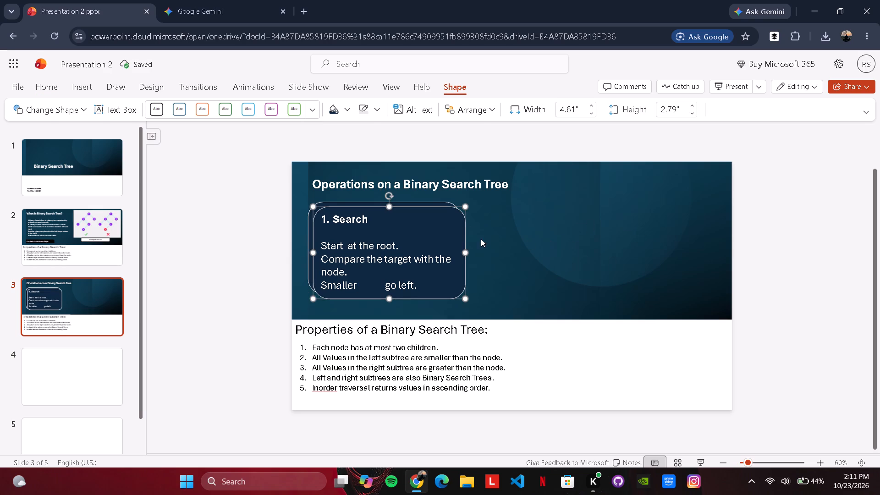
pyautogui.moveTo(461, 227); pyautogui.dragTo(690, 226)
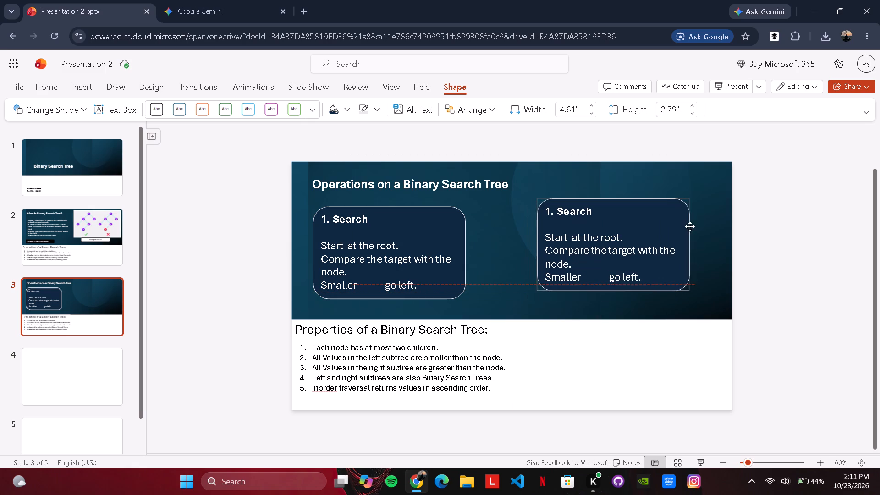
pyautogui.moveTo(690, 226); pyautogui.dragTo(694, 222)
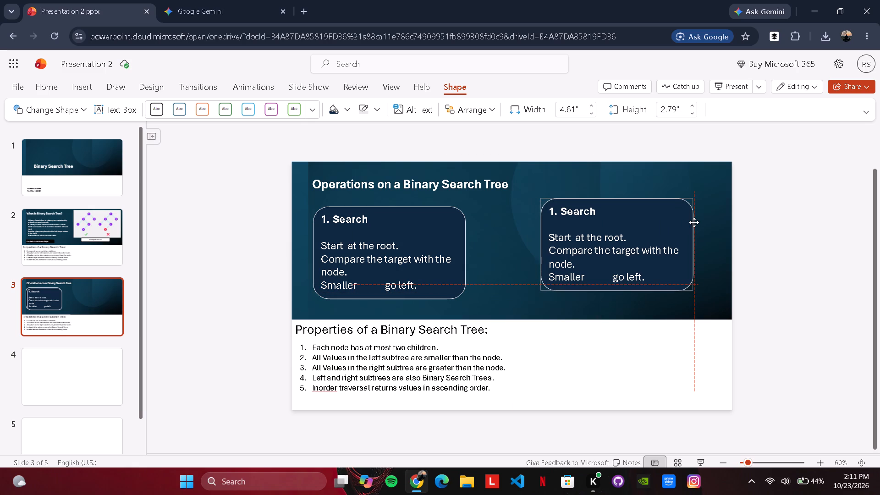
pyautogui.moveTo(694, 222); pyautogui.dragTo(693, 224)
pyautogui.moveTo(693, 224); pyautogui.dragTo(692, 228)
pyautogui.click(756, 204)
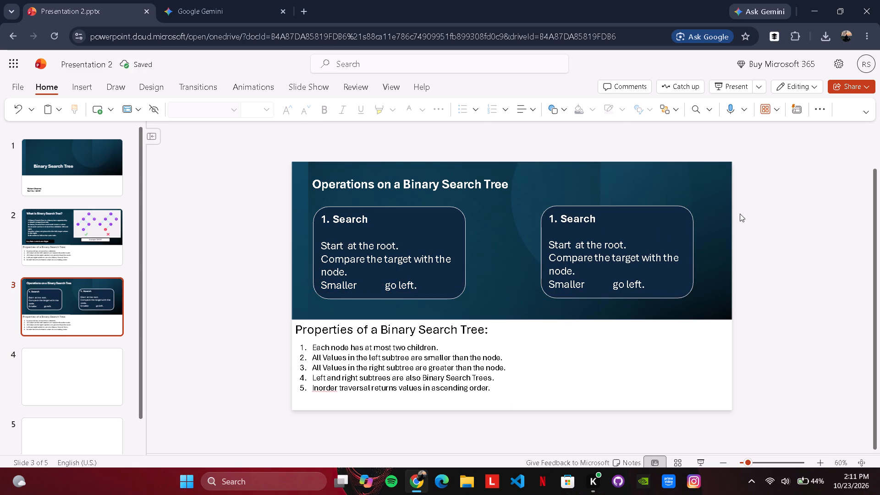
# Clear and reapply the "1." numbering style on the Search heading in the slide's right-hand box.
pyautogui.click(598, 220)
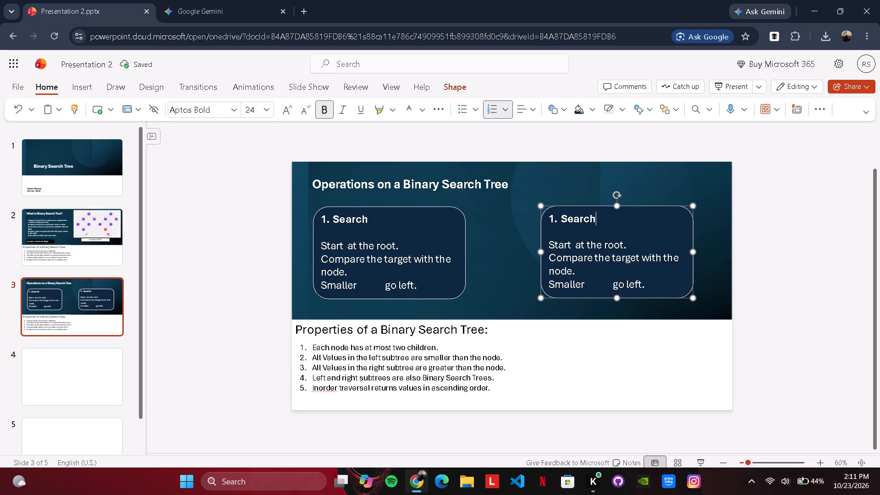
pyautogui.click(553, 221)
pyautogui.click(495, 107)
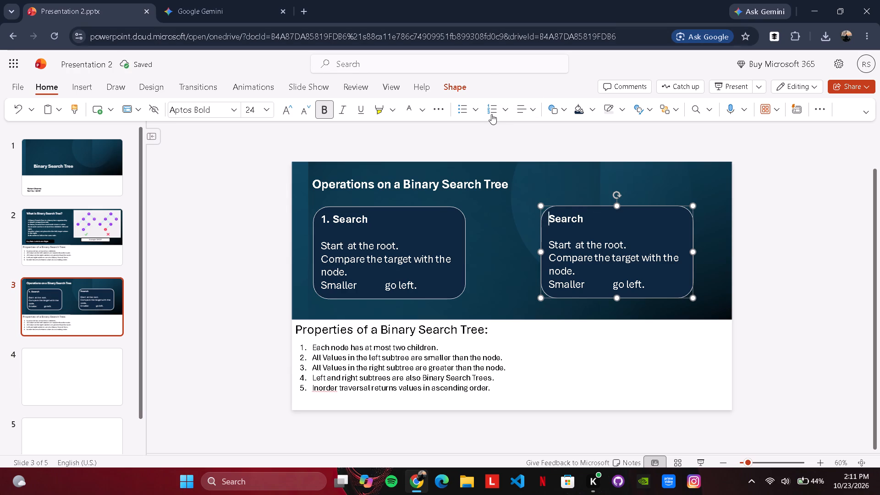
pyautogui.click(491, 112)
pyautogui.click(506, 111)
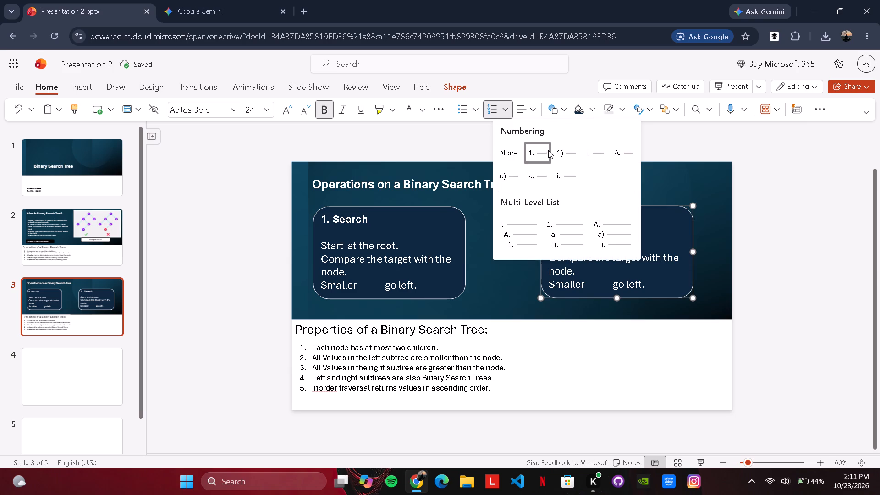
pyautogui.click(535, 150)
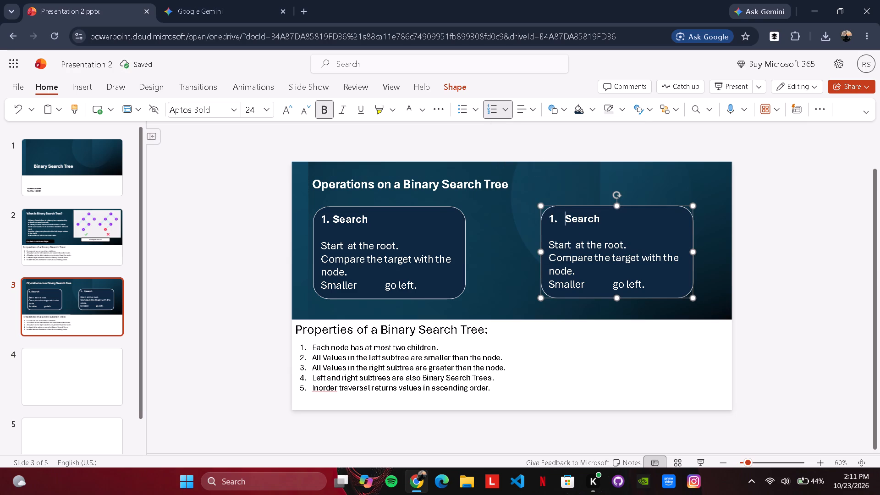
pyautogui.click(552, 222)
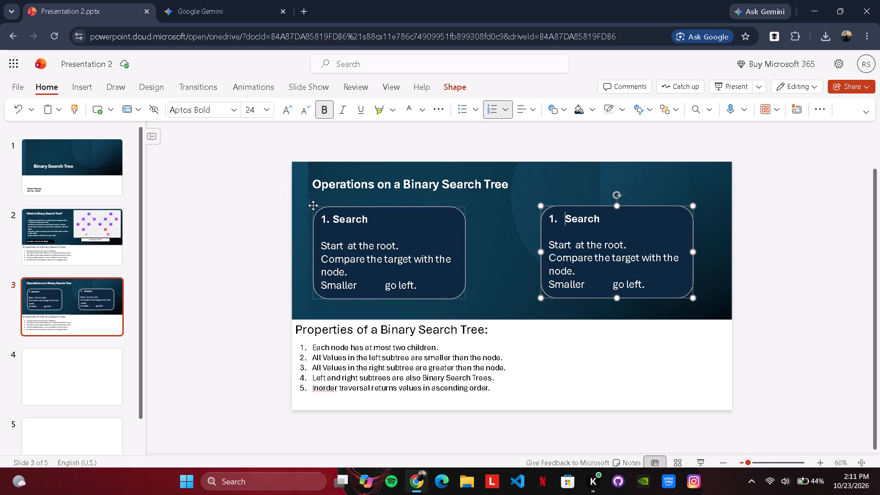
# Centre the "1. Search" heading in the slide's left-hand box.
pyautogui.click(320, 223)
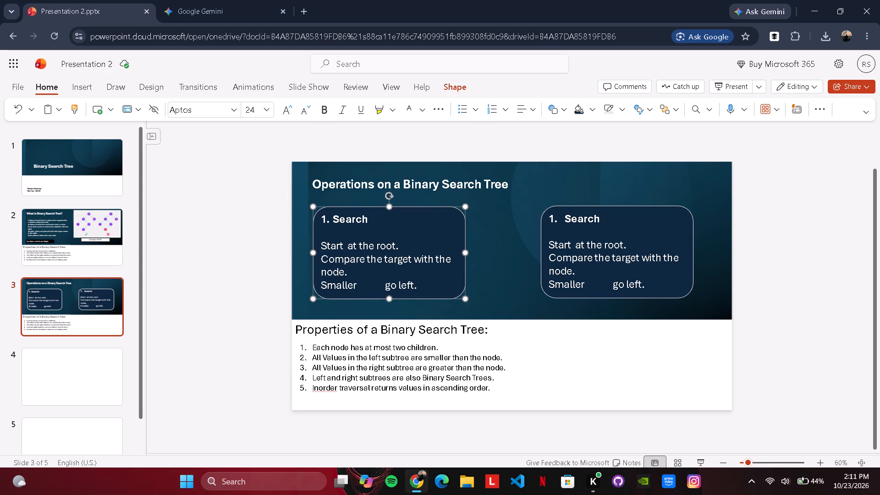
pyautogui.moveTo(376, 225); pyautogui.dragTo(320, 214)
pyautogui.click(522, 113)
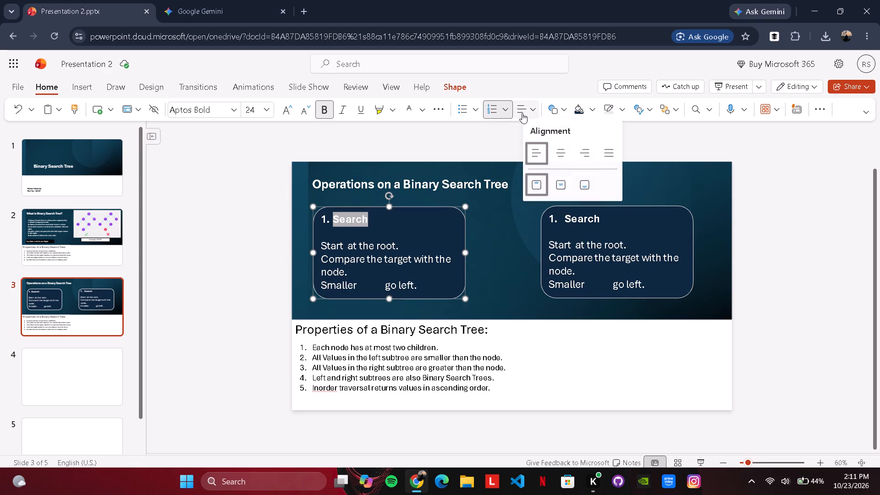
pyautogui.click(555, 153)
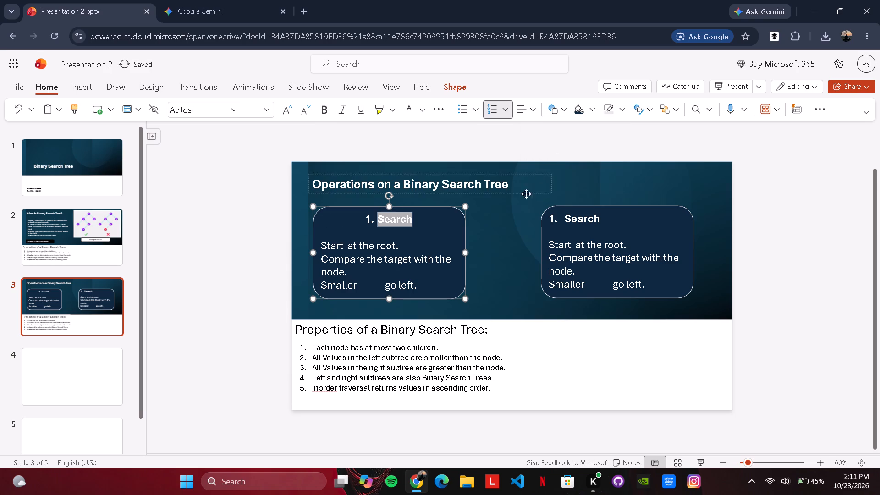
pyautogui.click(523, 202)
# Replace the heading text "Search" in the slide's right-hand box with "Insertion".
pyautogui.click(561, 218)
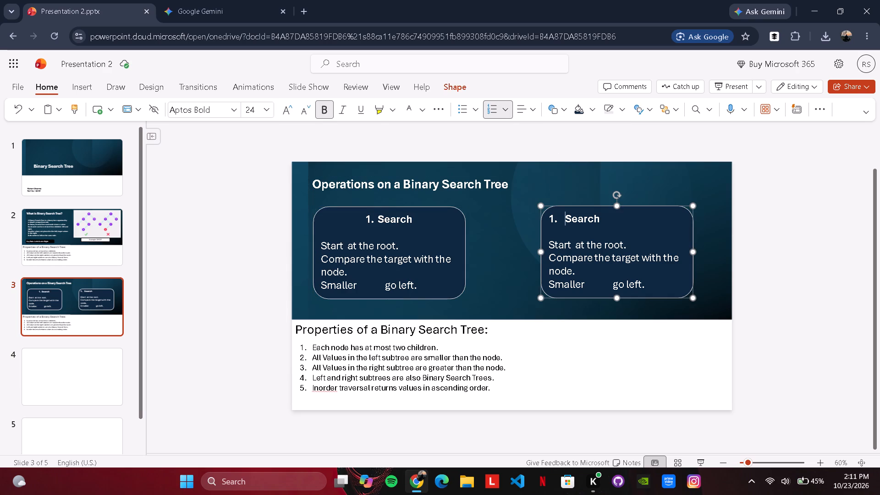
pyautogui.press('Right')
pyautogui.press('Right')
pyautogui.press('Right')
pyautogui.press('Right')
pyautogui.press('Right')
pyautogui.press('Right')
pyautogui.press('BackSpace')
pyautogui.press('BackSpace')
pyautogui.press('BackSpace')
pyautogui.press('BackSpace')
pyautogui.press('BackSpace')
pyautogui.press('BackSpace')
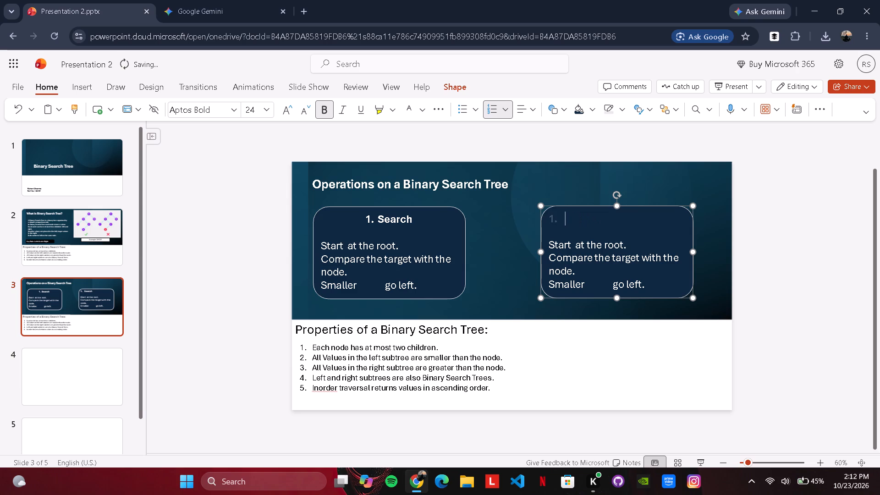
pyautogui.hotkey('shift', 'i')
pyautogui.write('nsertion')
# Remove the automatic list numbering from the Insertion heading.
pyautogui.click(462, 106)
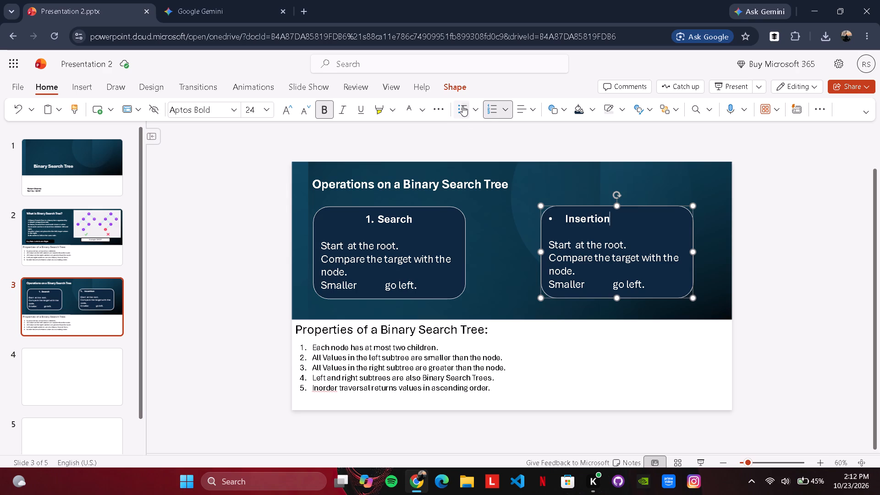
pyautogui.click(462, 106)
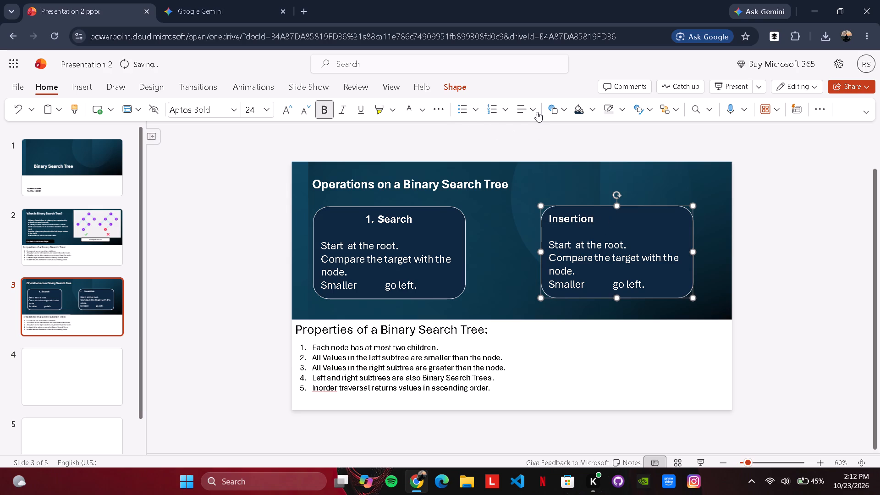
pyautogui.click(505, 104)
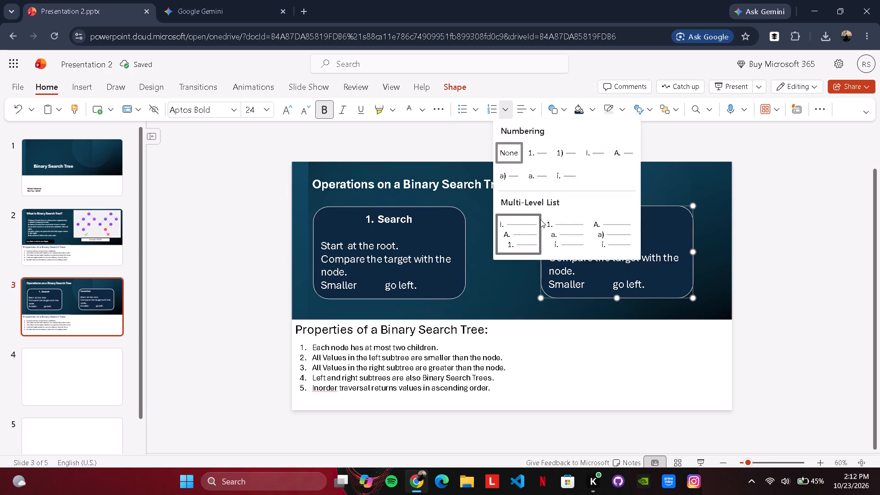
pyautogui.rightClick(527, 153)
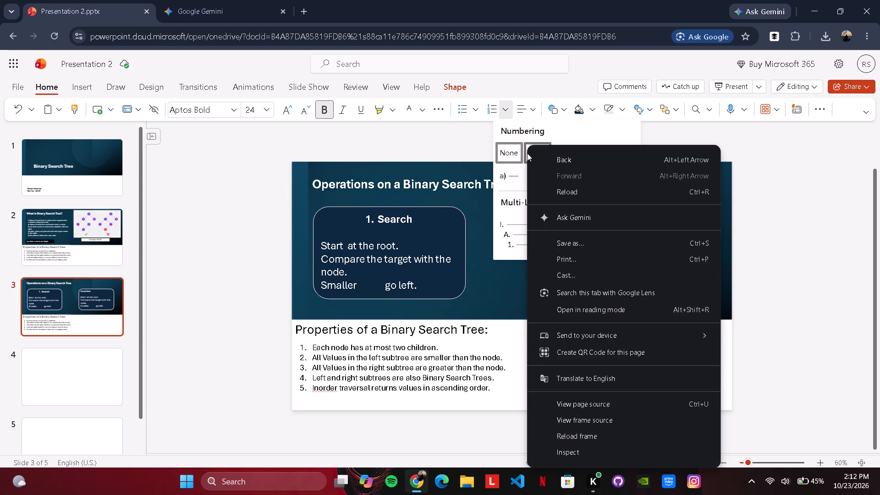
pyautogui.click(515, 190)
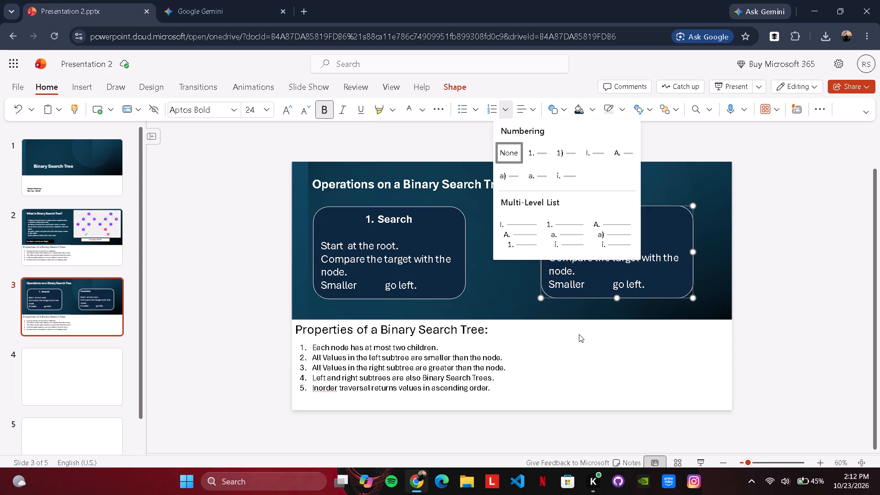
pyautogui.click(579, 334)
# Add the manual number "2. " in front of the Insertion heading.
pyautogui.click(549, 219)
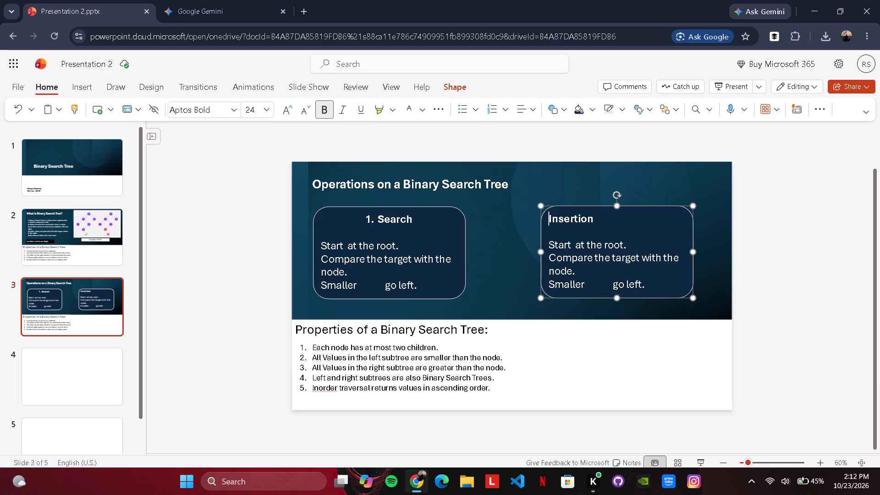
pyautogui.press('2')
pyautogui.press('.')
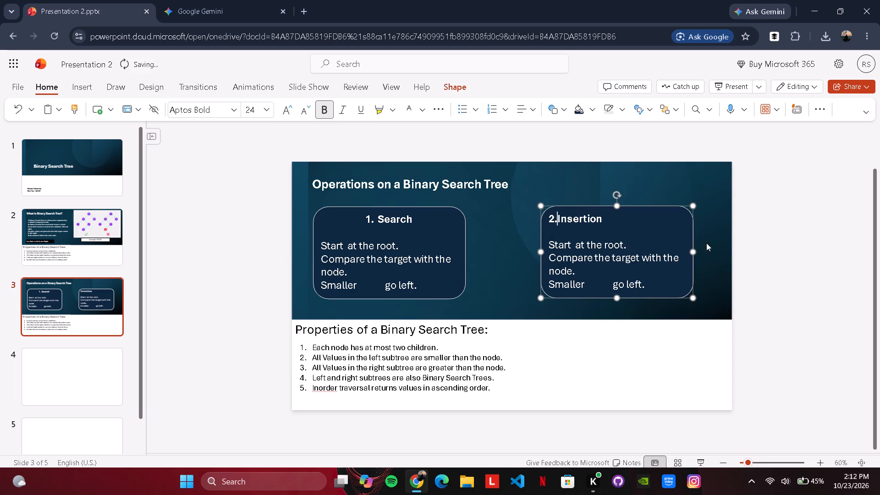
pyautogui.press('space')
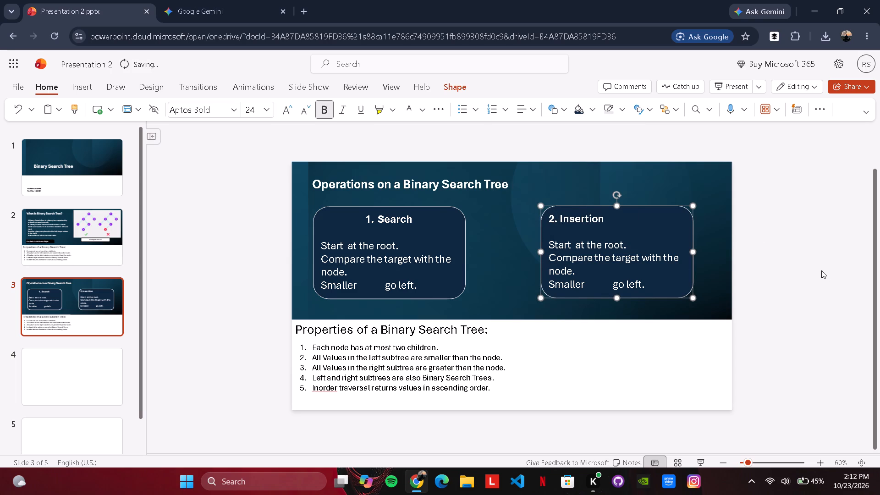
pyautogui.click(813, 267)
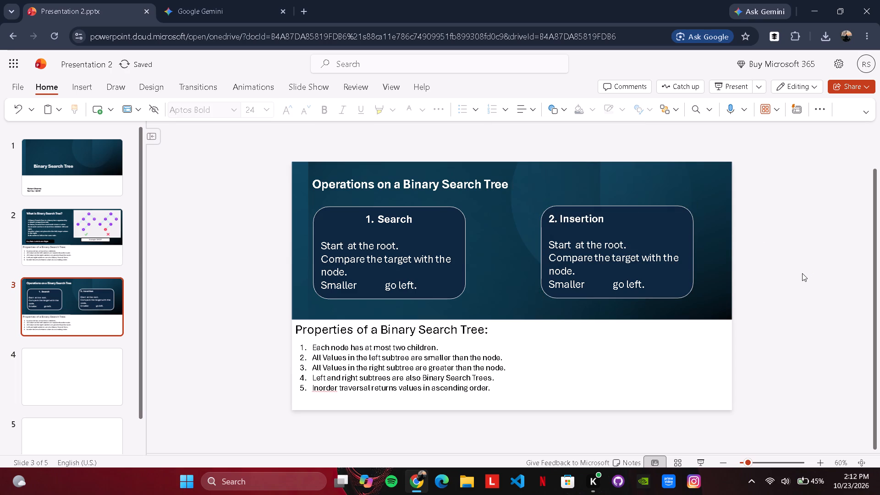
# Adjust the spacing in the "2. Insertion" heading, keeping the period against the number and adding an extra space after it.
pyautogui.click(554, 221)
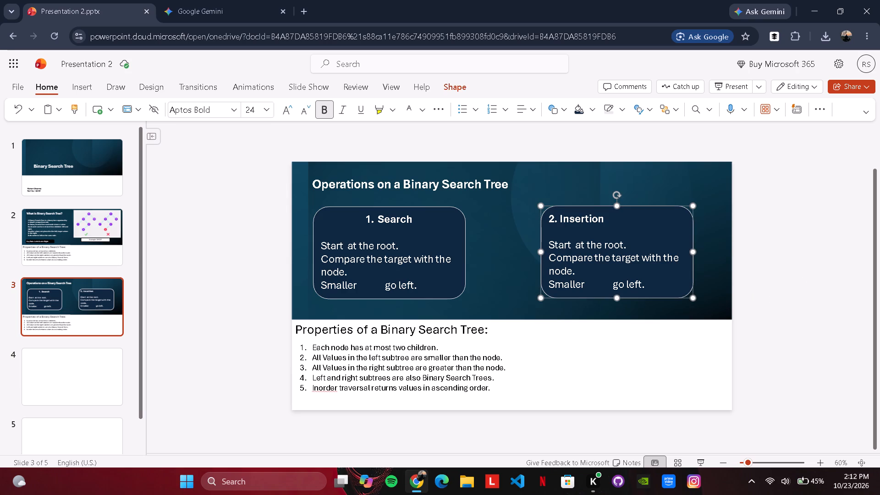
pyautogui.press('space')
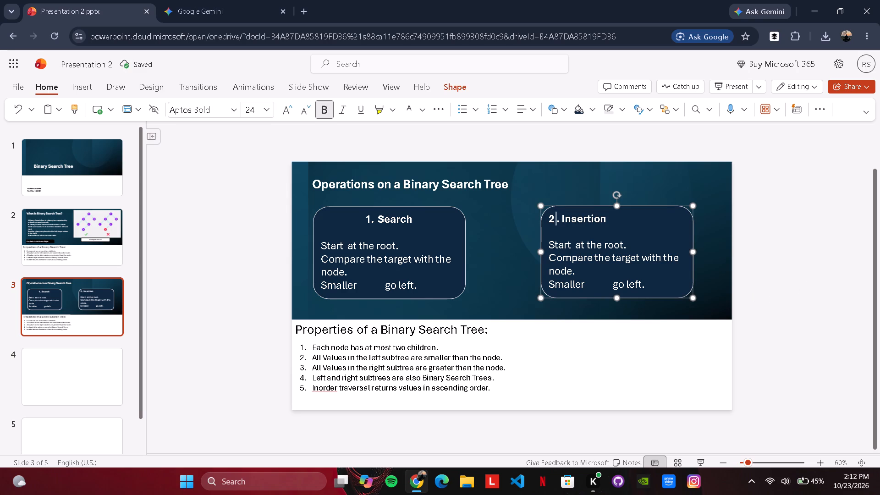
pyautogui.click(559, 217)
pyautogui.press('space')
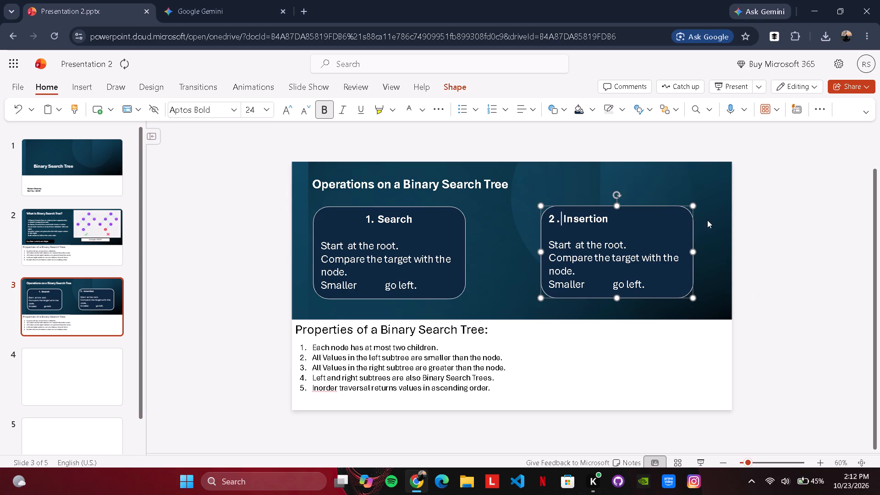
pyautogui.click(769, 214)
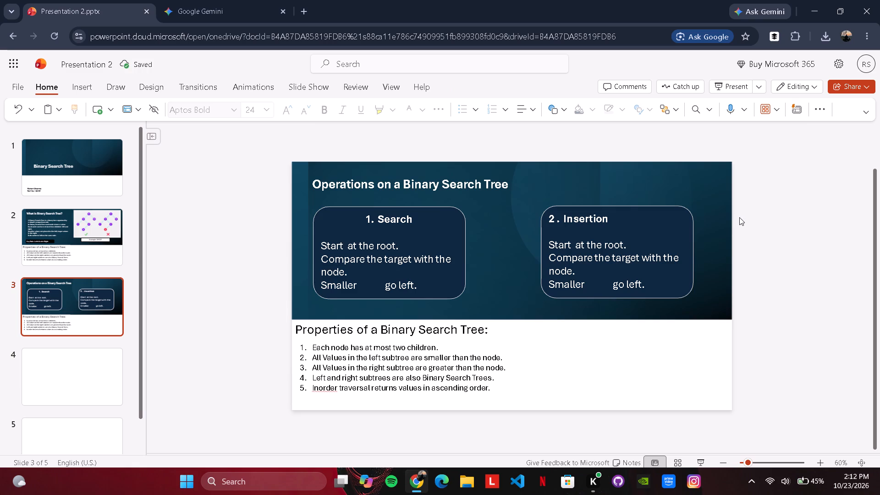
pyautogui.click(555, 220)
pyautogui.press('BackSpace')
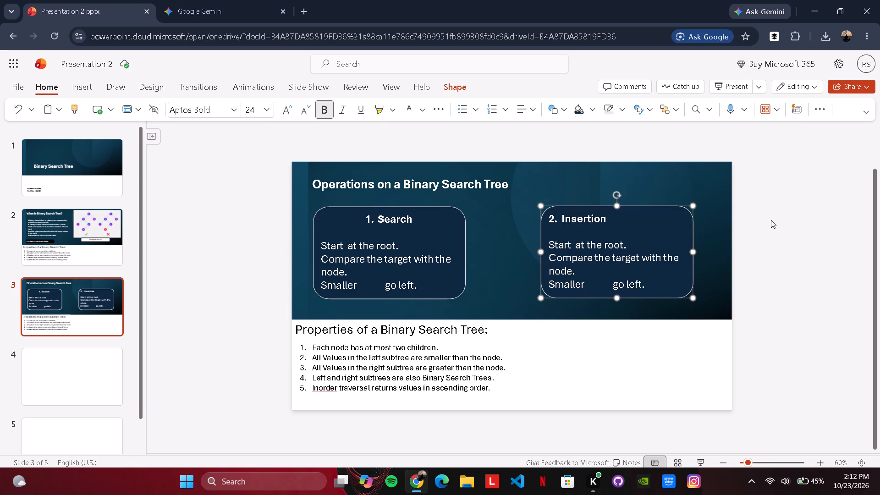
pyautogui.click(772, 218)
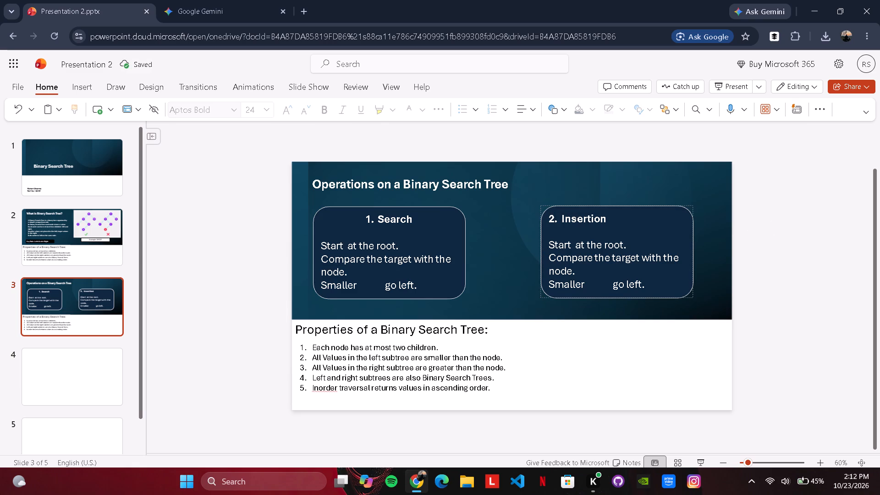
# Centre the "2. Insertion" heading in its box on slide three.
pyautogui.moveTo(609, 218); pyautogui.dragTo(565, 223)
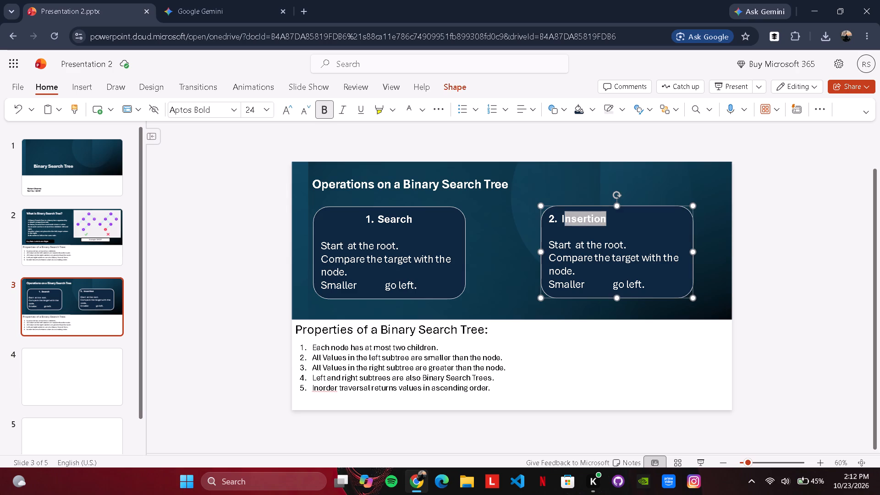
pyautogui.moveTo(565, 223); pyautogui.dragTo(559, 223)
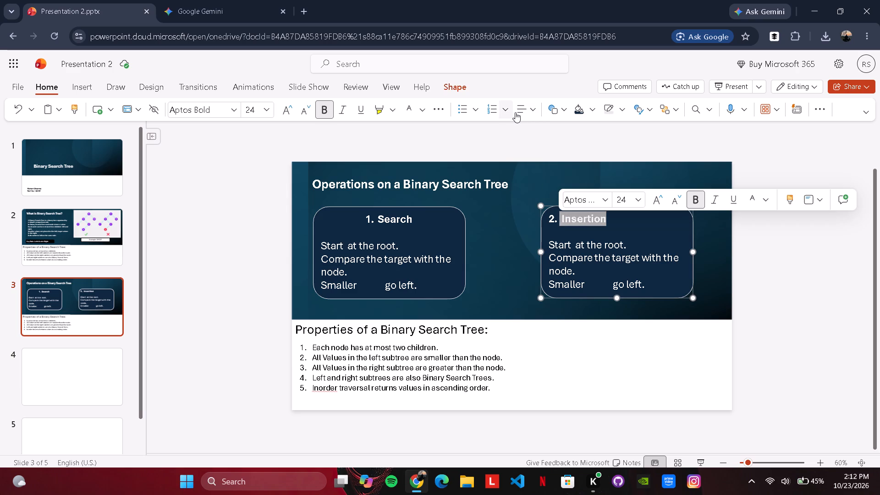
pyautogui.click(515, 112)
pyautogui.click(557, 153)
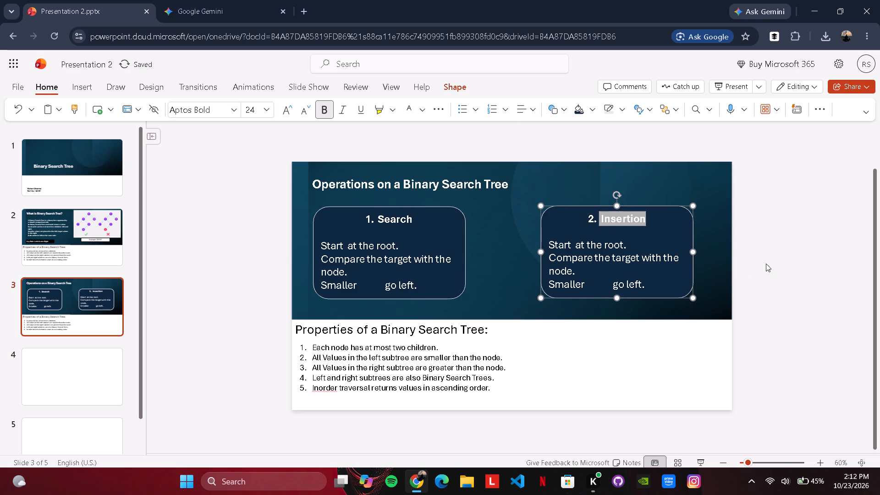
pyautogui.click(772, 260)
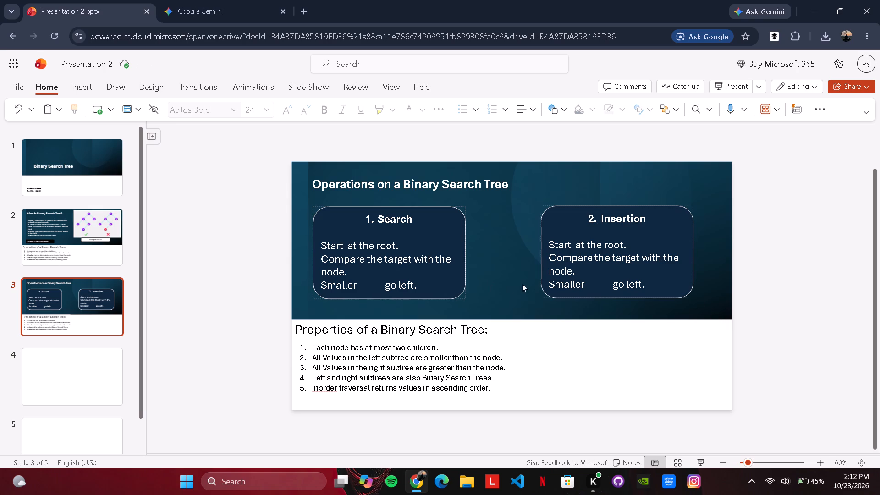
# Insert a space between the number 2 and the period in the Insertion heading.
pyautogui.click(593, 220)
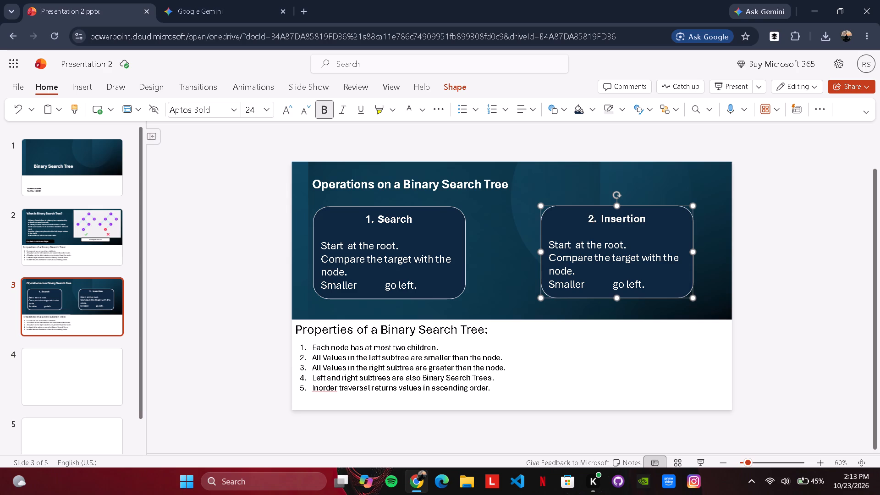
pyautogui.press('space')
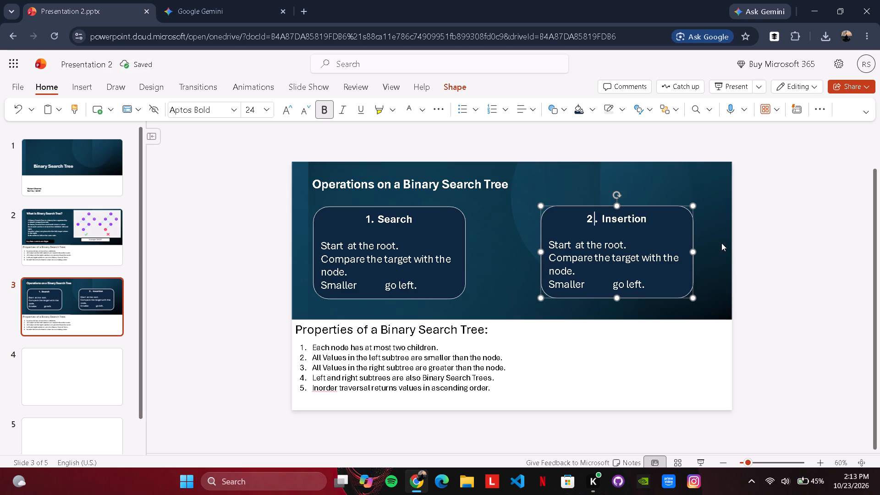
pyautogui.click(721, 243)
# Delete the body text copied from the Search box below the Insertion heading, keeping the heading.
pyautogui.click(649, 286)
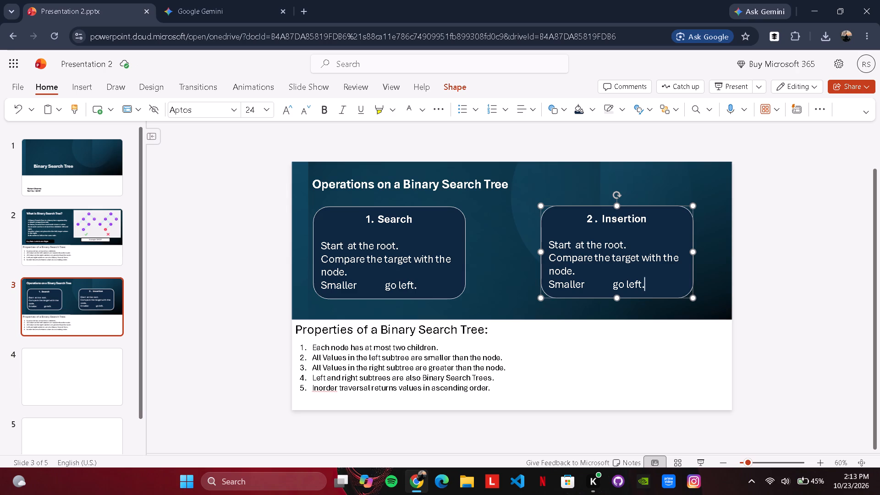
pyautogui.hotkey('ctrl', 'a')
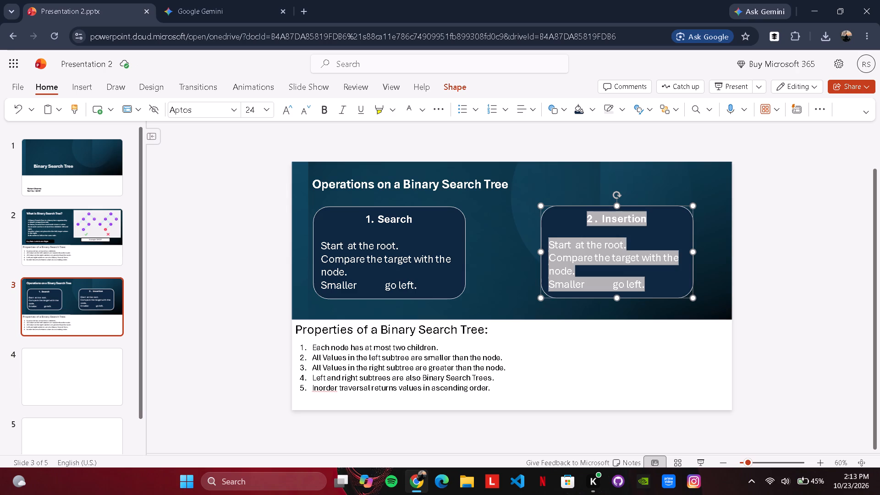
pyautogui.click(545, 240)
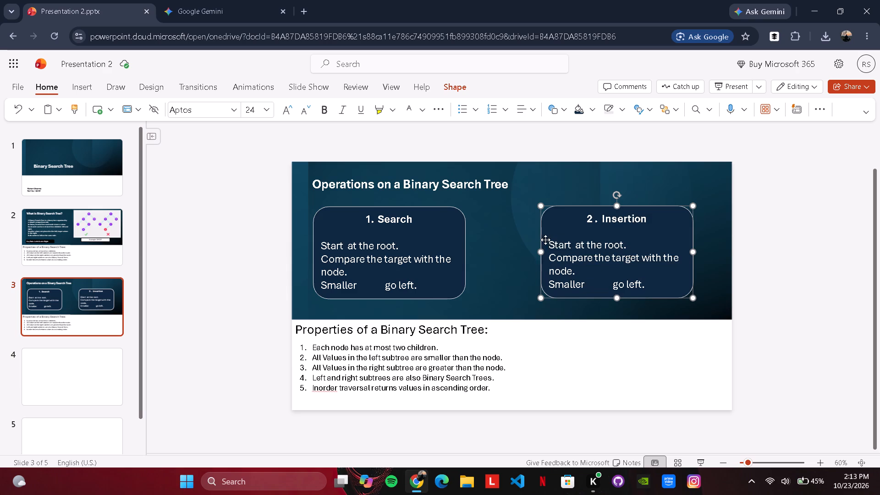
pyautogui.moveTo(549, 243); pyautogui.dragTo(629, 261)
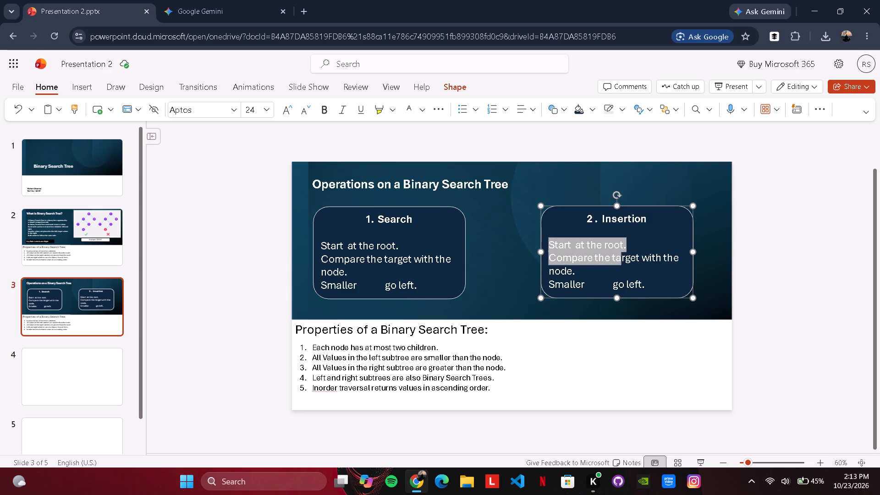
pyautogui.moveTo(629, 261); pyautogui.dragTo(654, 289)
pyautogui.press('BackSpace')
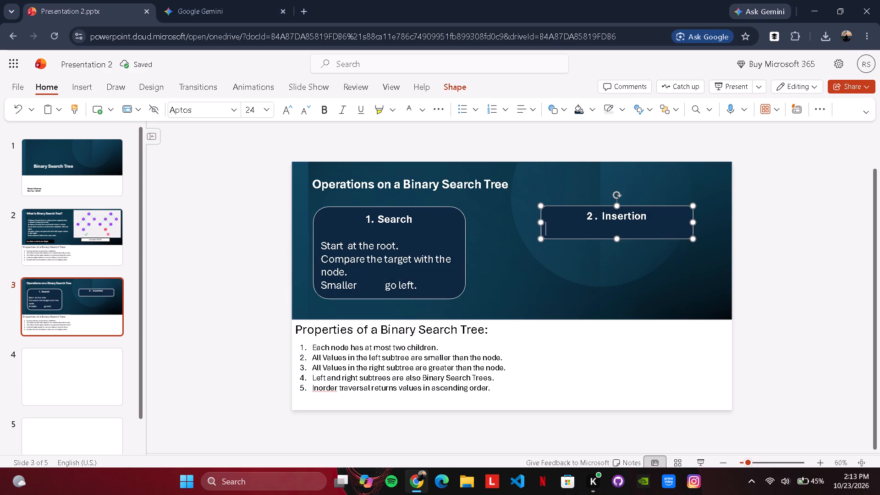
# Enter "Follow the comparison rule." as the body text below the Insertion heading.
pyautogui.write('Follow')
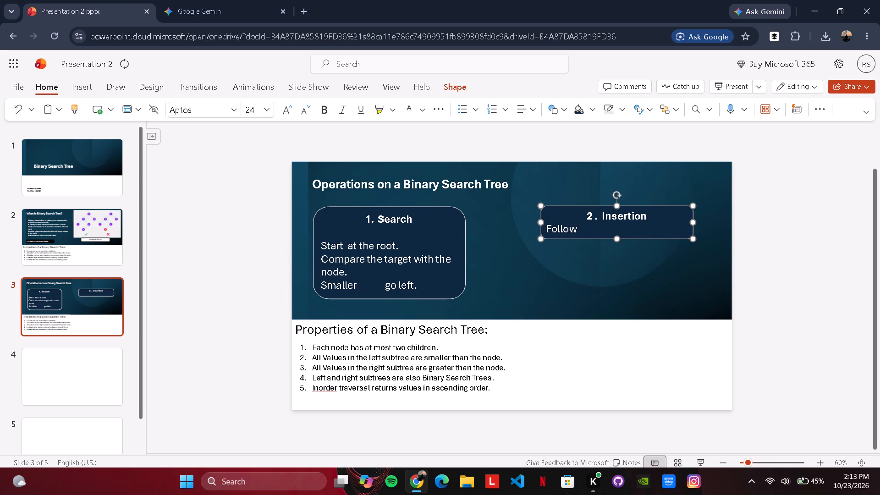
pyautogui.press('space')
pyautogui.write('the')
pyautogui.press('space')
pyautogui.write('comparision')
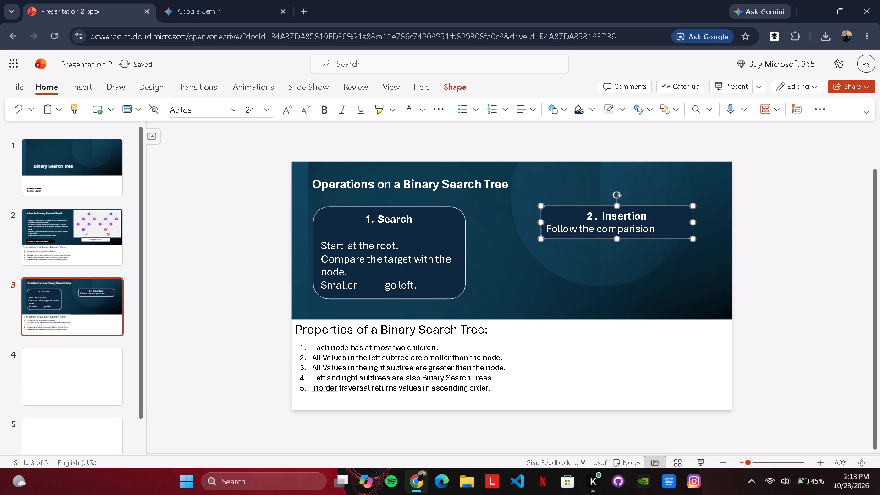
pyautogui.press('Left')
pyautogui.press('Left')
pyautogui.press('BackSpace')
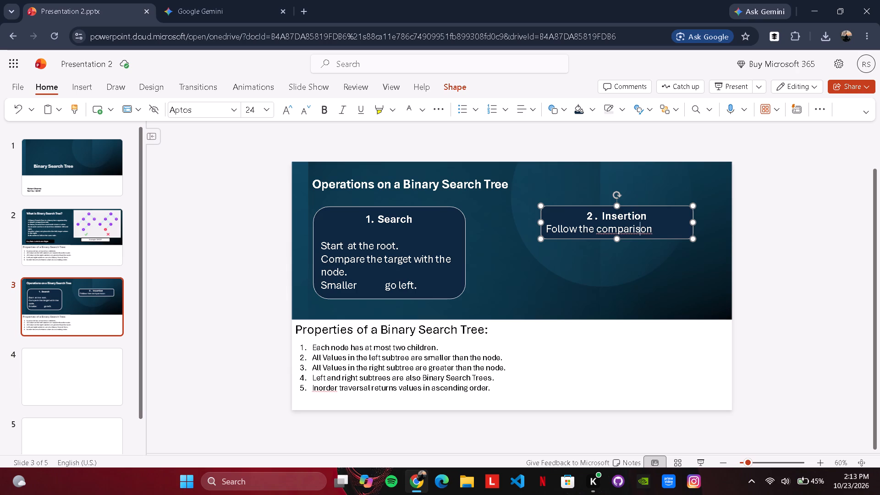
pyautogui.press('Right')
pyautogui.press('Right')
pyautogui.press('space')
pyautogui.write('rule.')
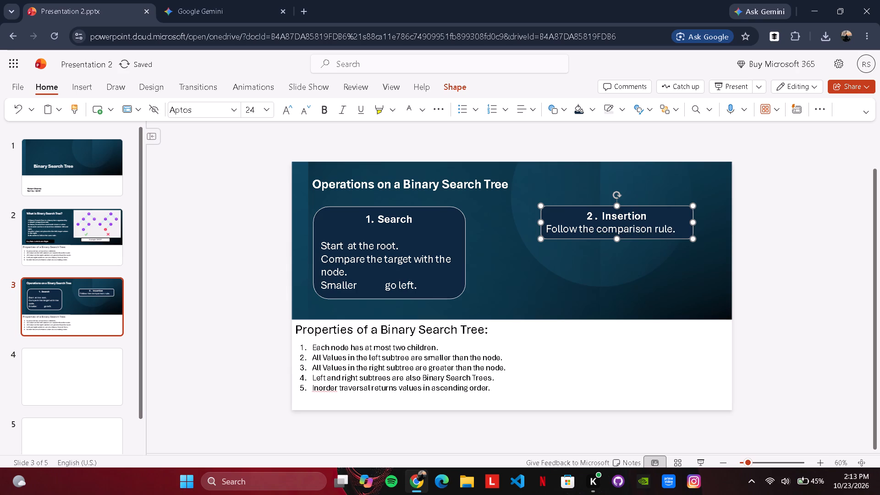
# Start the second sentence of the Insertion text with the word "Continue", capitalised and followed by a space.
pyautogui.write('continue')
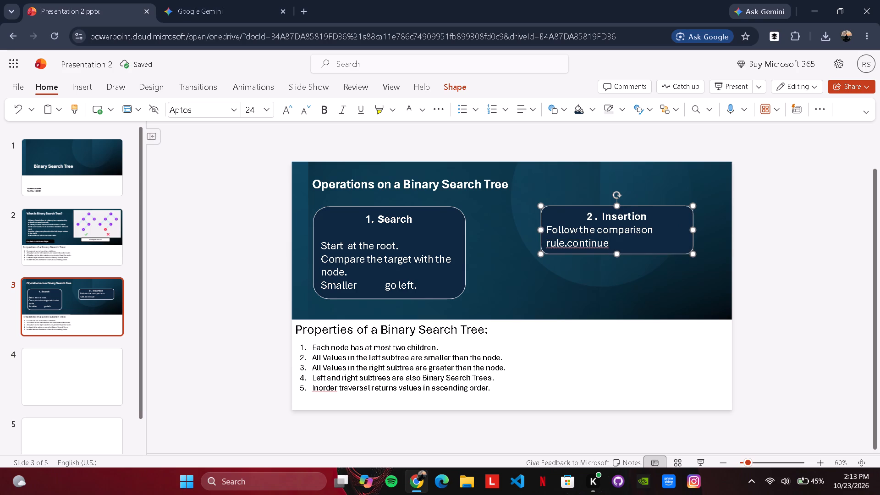
pyautogui.press('Left')
pyautogui.press('Left')
pyautogui.press('Left')
pyautogui.press('Left')
pyautogui.press('Left')
pyautogui.press('Left')
pyautogui.press('Left')
pyautogui.press('BackSpace')
pyautogui.press('c')
pyautogui.press('BackSpace')
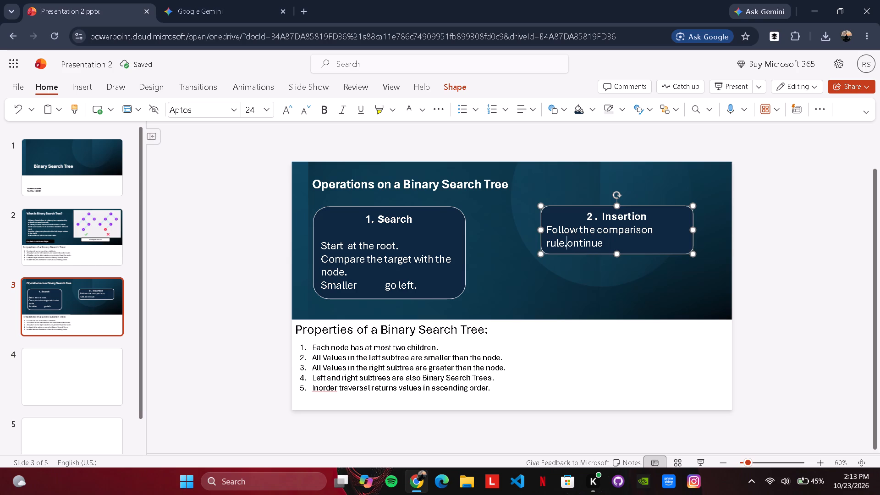
pyautogui.hotkey('shift', 'c')
pyautogui.press('Right')
pyautogui.press('Right')
pyautogui.press('Right')
pyautogui.press('Right')
pyautogui.press('Right')
pyautogui.press('Right')
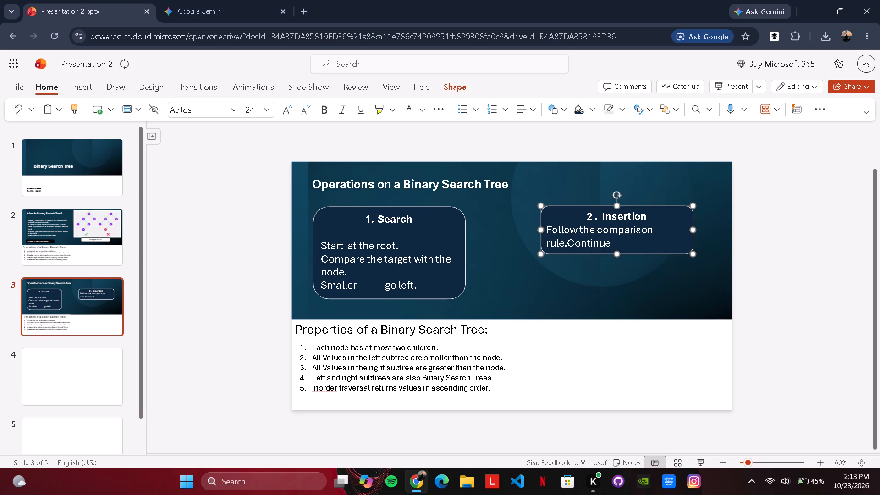
pyautogui.press('Right')
pyautogui.press('space')
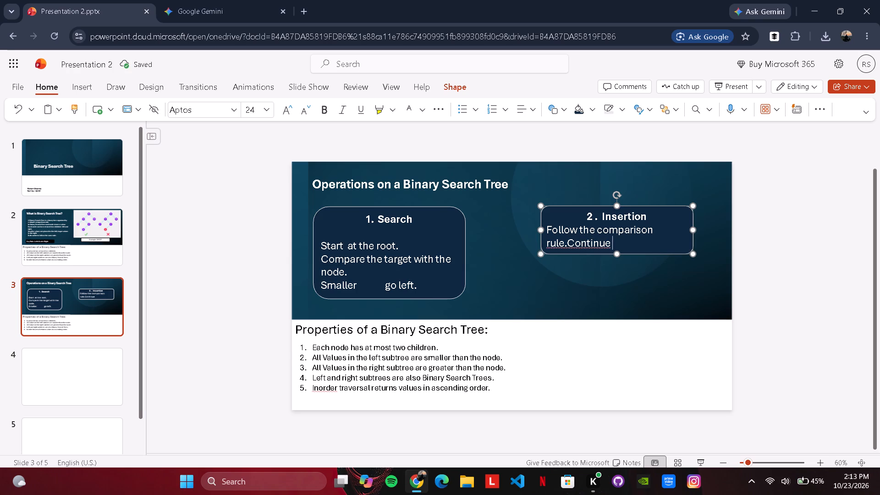
# Insert the missing space between "rule." and "Continue" and return to the end of the Insertion text.
pyautogui.press('Left')
pyautogui.press('Left')
pyautogui.press('Left')
pyautogui.press('Left')
pyautogui.press('Left')
pyautogui.press('Left')
pyautogui.press('Left')
pyautogui.press('Left')
pyautogui.press('Left')
pyautogui.press('space')
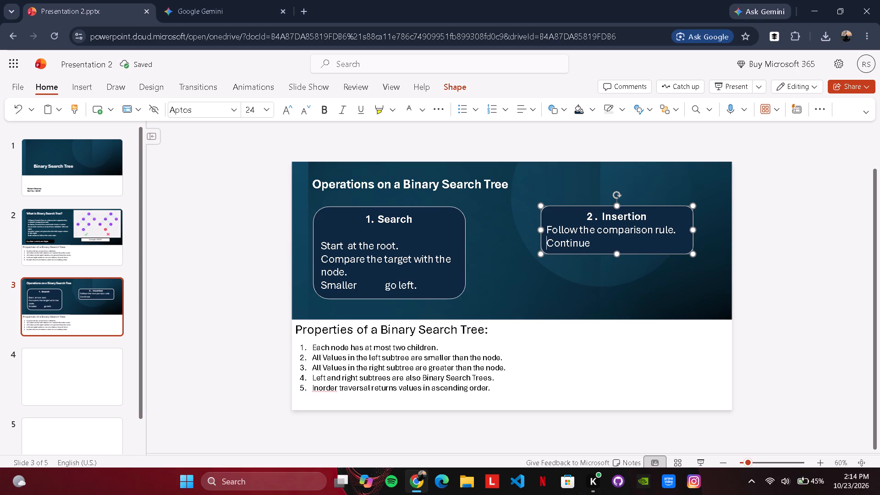
pyautogui.press('Right')
pyautogui.press('Right')
pyautogui.press('Right')
pyautogui.press('Right')
pyautogui.press('Right')
pyautogui.press('Right')
pyautogui.press('Right')
pyautogui.press('Right')
# Complete the second sentence in the Insertion box so that it reads "Continue until an empty link.".
pyautogui.press('space')
pyautogui.write('until')
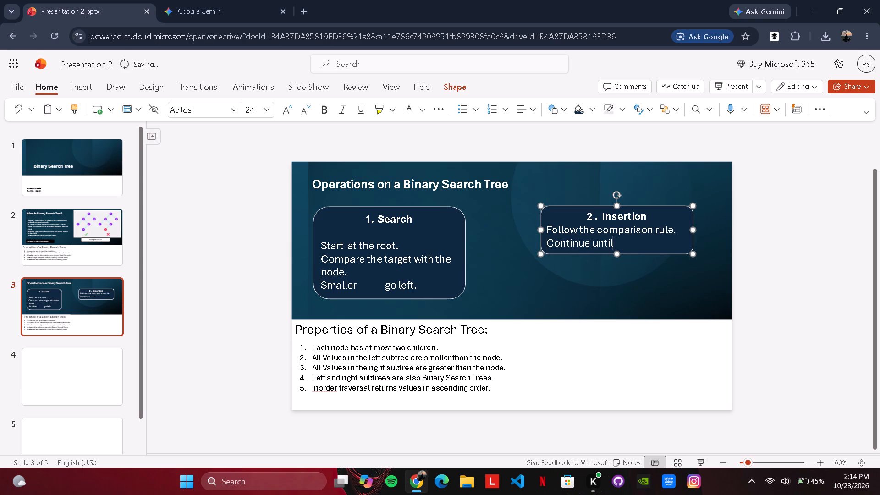
pyautogui.press('space')
pyautogui.write('an empty')
pyautogui.press('space')
pyautogui.write('link')
pyautogui.press('.')
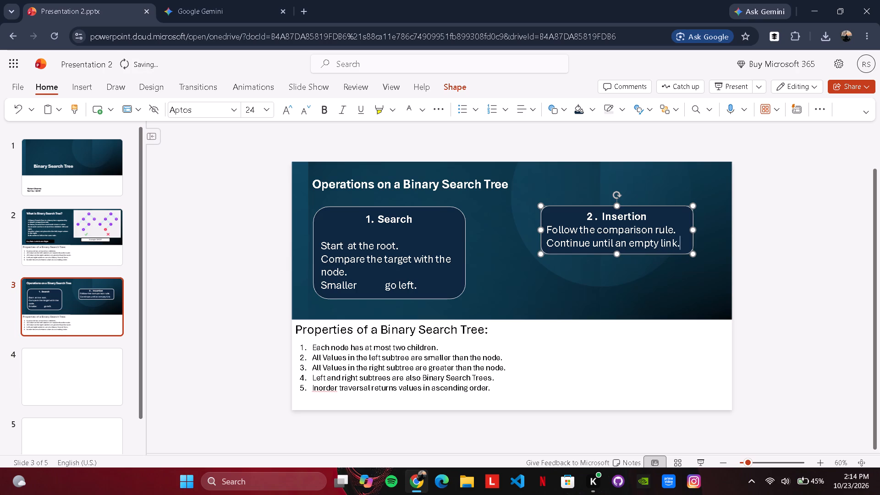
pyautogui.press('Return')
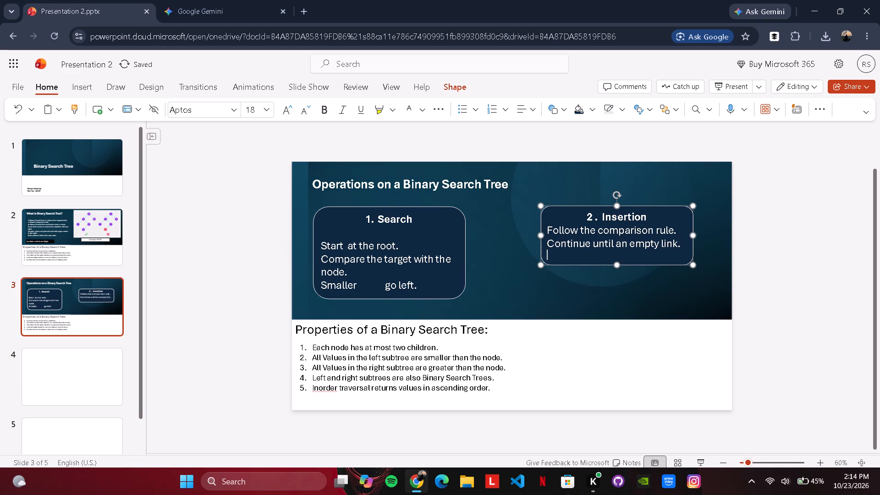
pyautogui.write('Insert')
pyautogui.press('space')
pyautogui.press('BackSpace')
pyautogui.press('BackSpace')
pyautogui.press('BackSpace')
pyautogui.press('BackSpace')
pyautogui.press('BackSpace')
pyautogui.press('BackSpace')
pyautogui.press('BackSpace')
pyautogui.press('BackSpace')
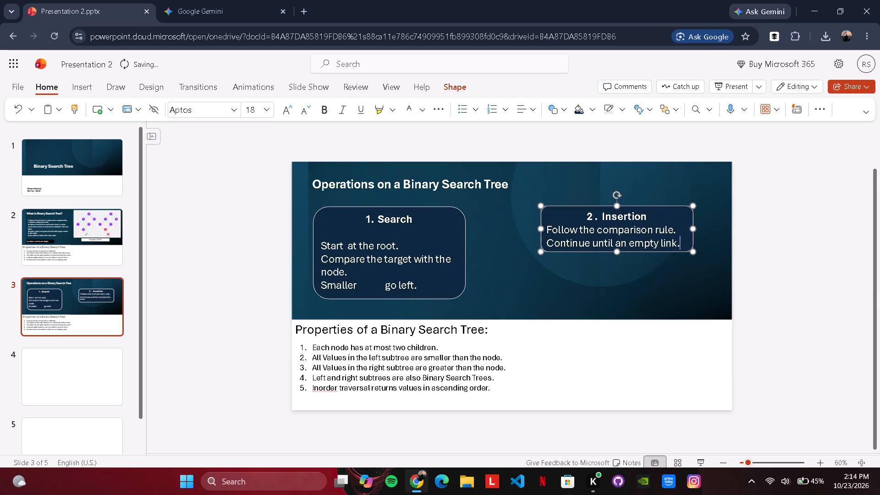
# Add a new line below the second sentence in the Insertion box reading "Insert the values as a new leaf".
pyautogui.press('Return')
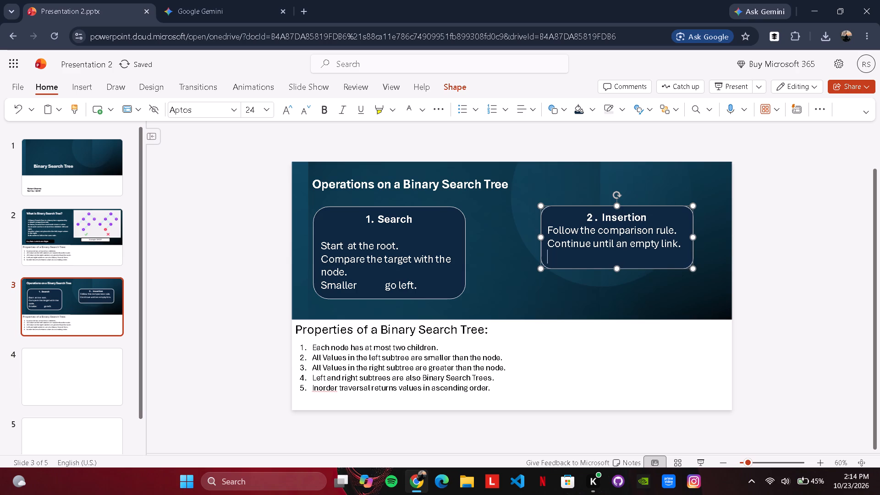
pyautogui.hotkey('shift', 'i')
pyautogui.write('nsert')
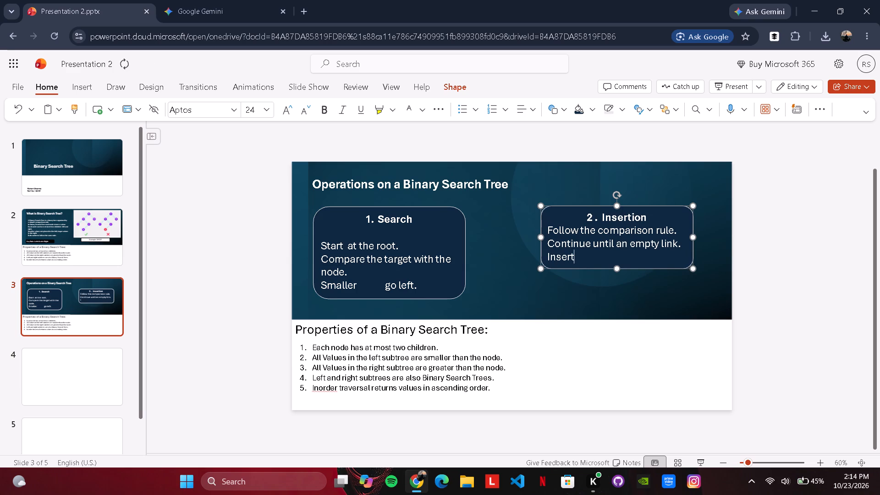
pyautogui.press('space')
pyautogui.write('the')
pyautogui.press('space')
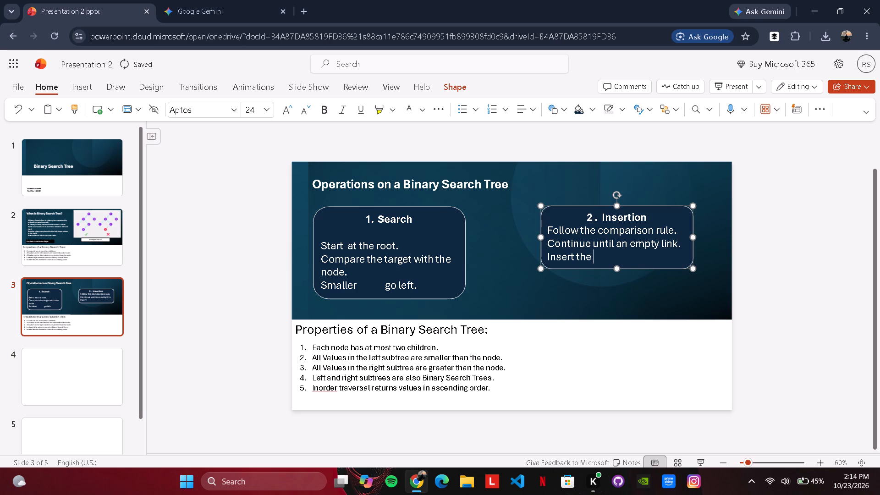
pyautogui.write('values')
pyautogui.press('space')
pyautogui.write('as a new leaf')
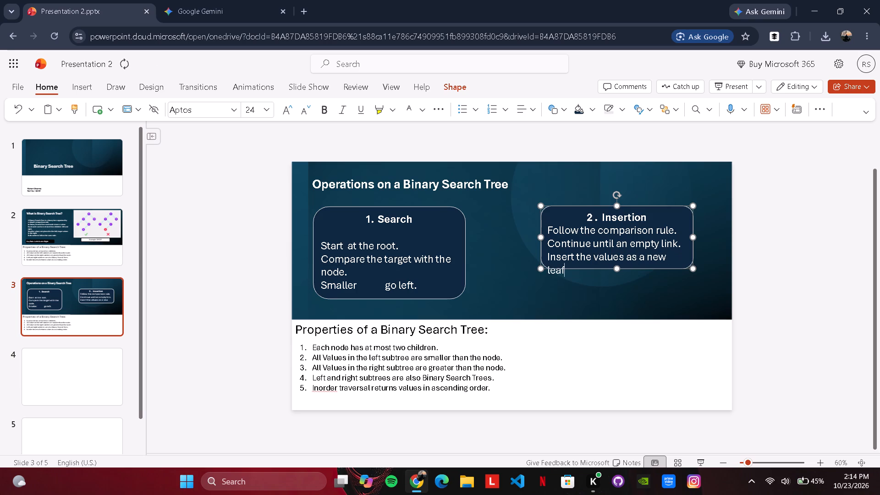